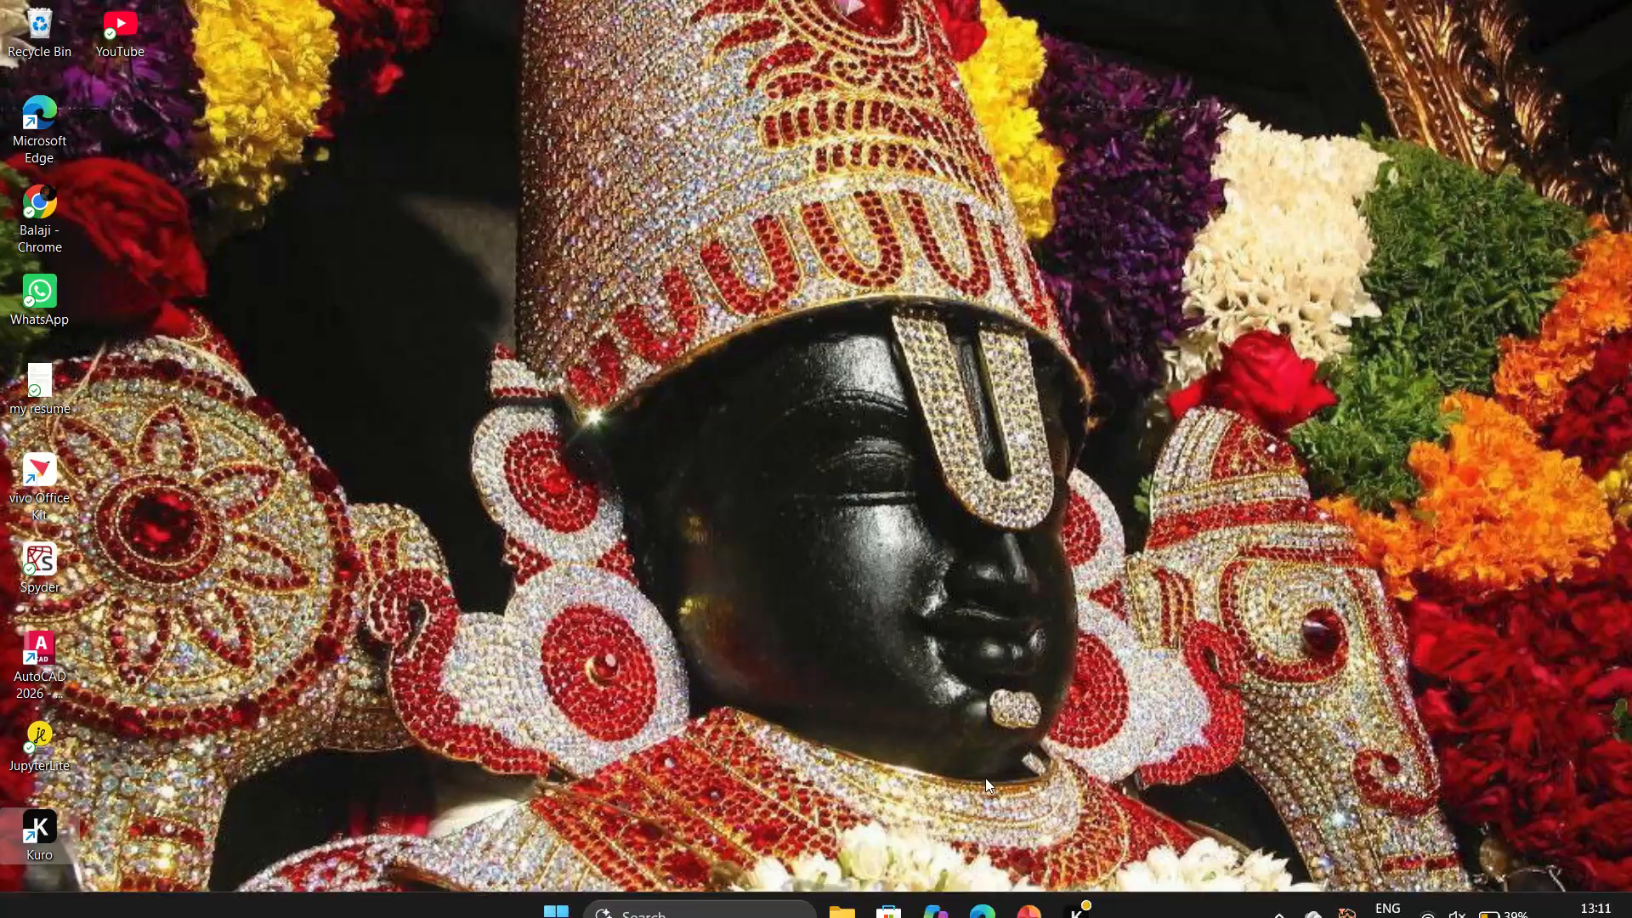
Switch to PowerPoint, open the recent presentation Strategic Management Overview and dismiss the file download notification.
left_click(1037, 915)
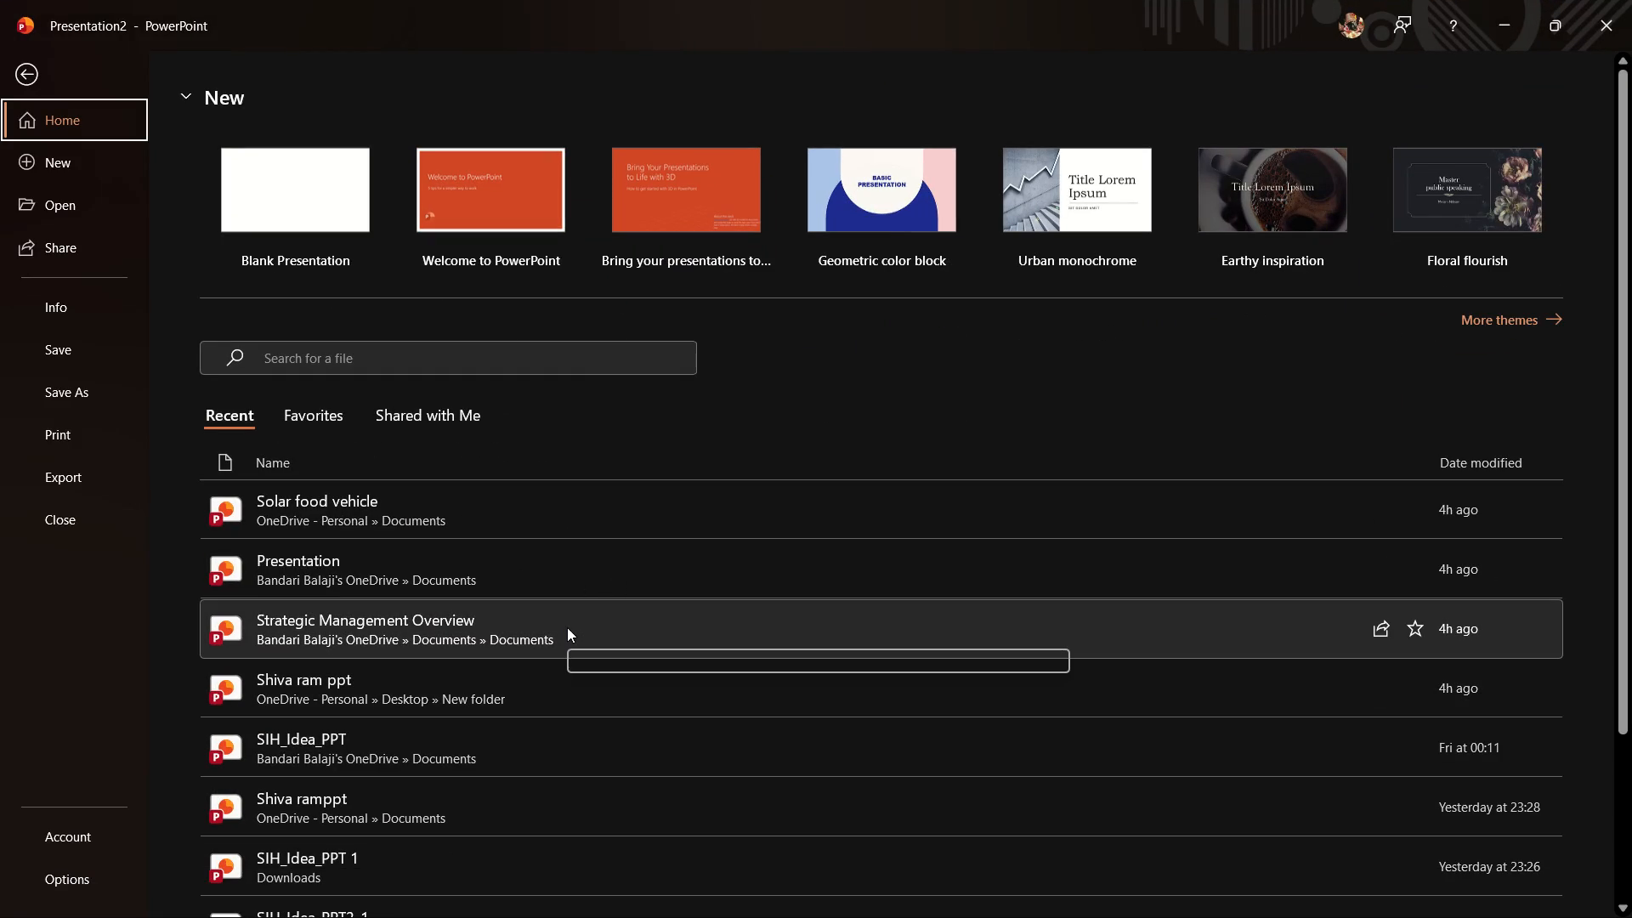
left_click(567, 627)
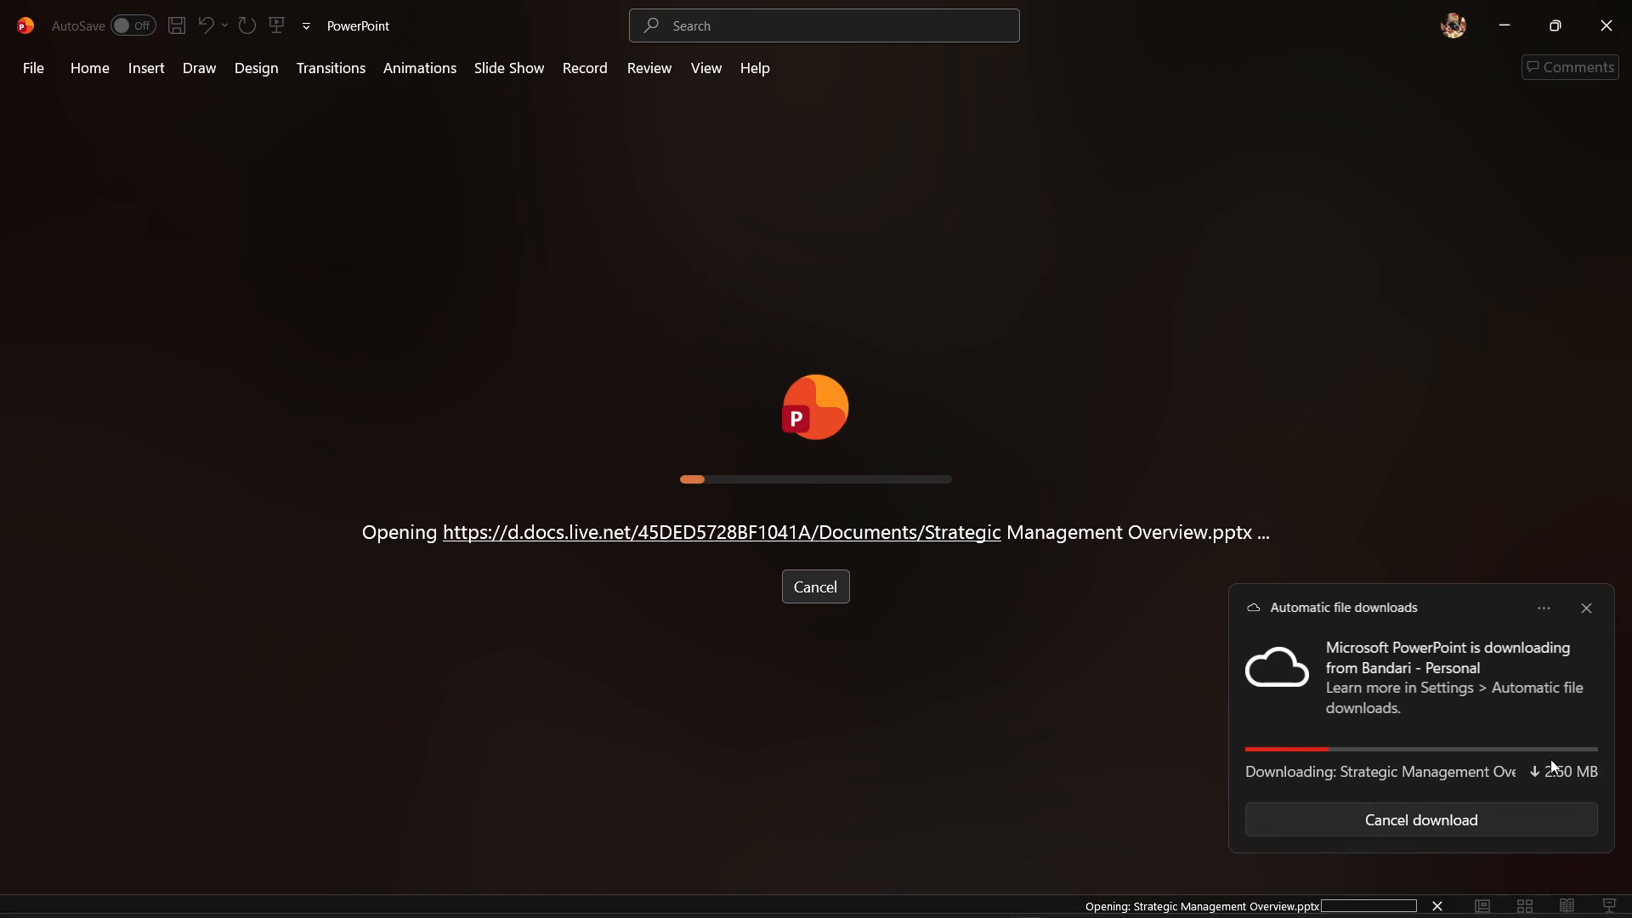
left_click(1589, 668)
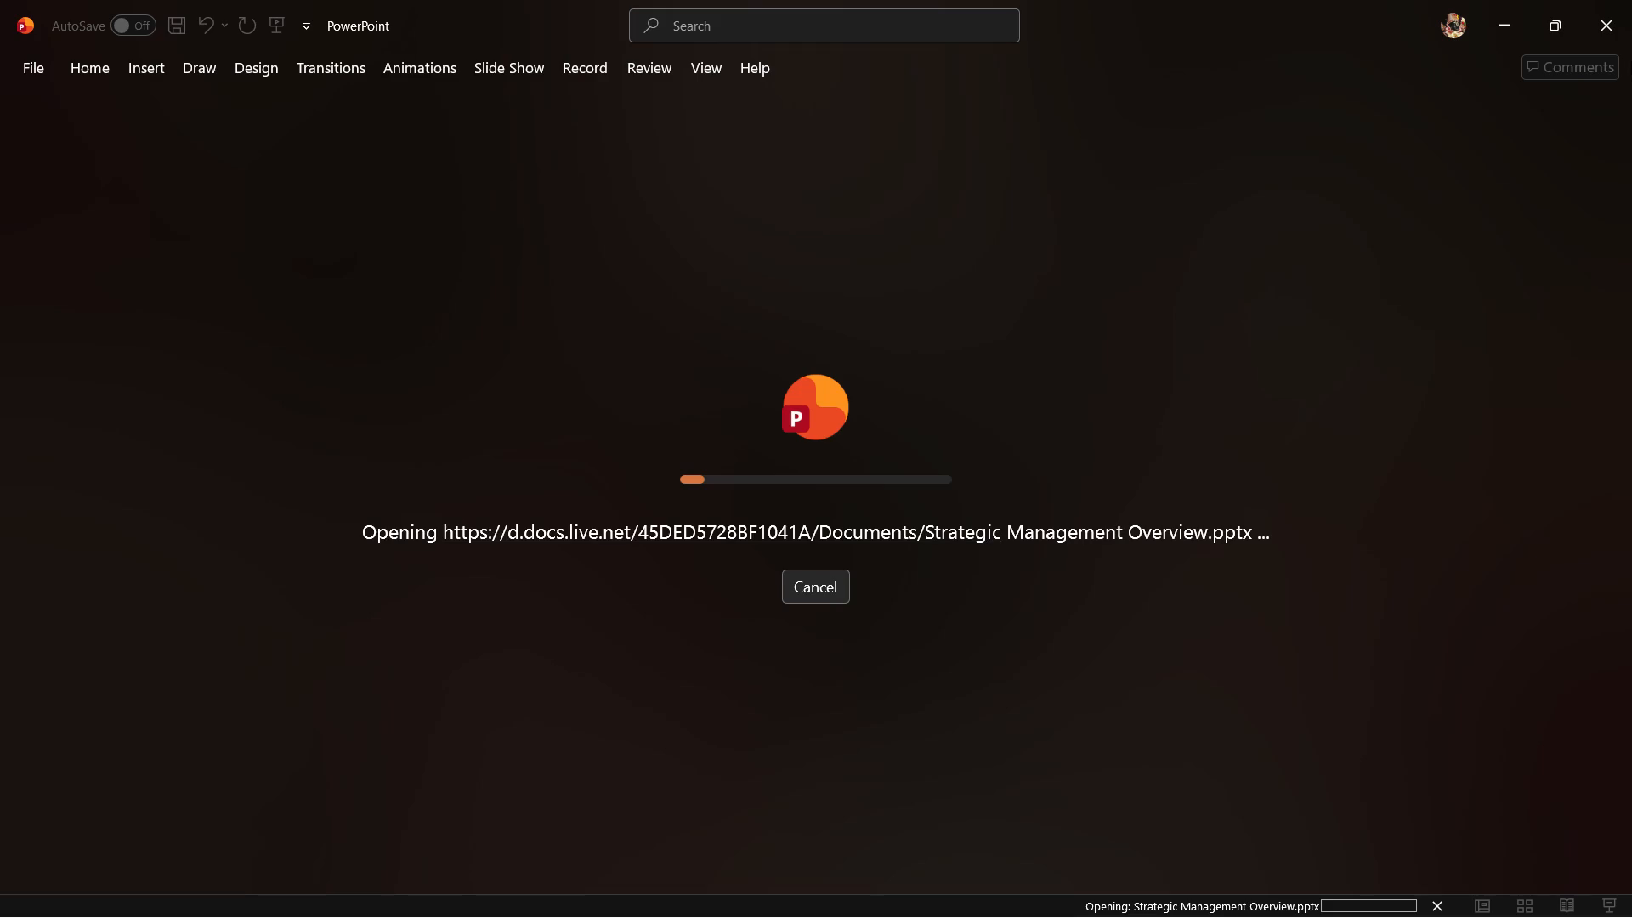
Close the window that is still loading the Strategic Management Overview presentation.
left_click(1631, 8)
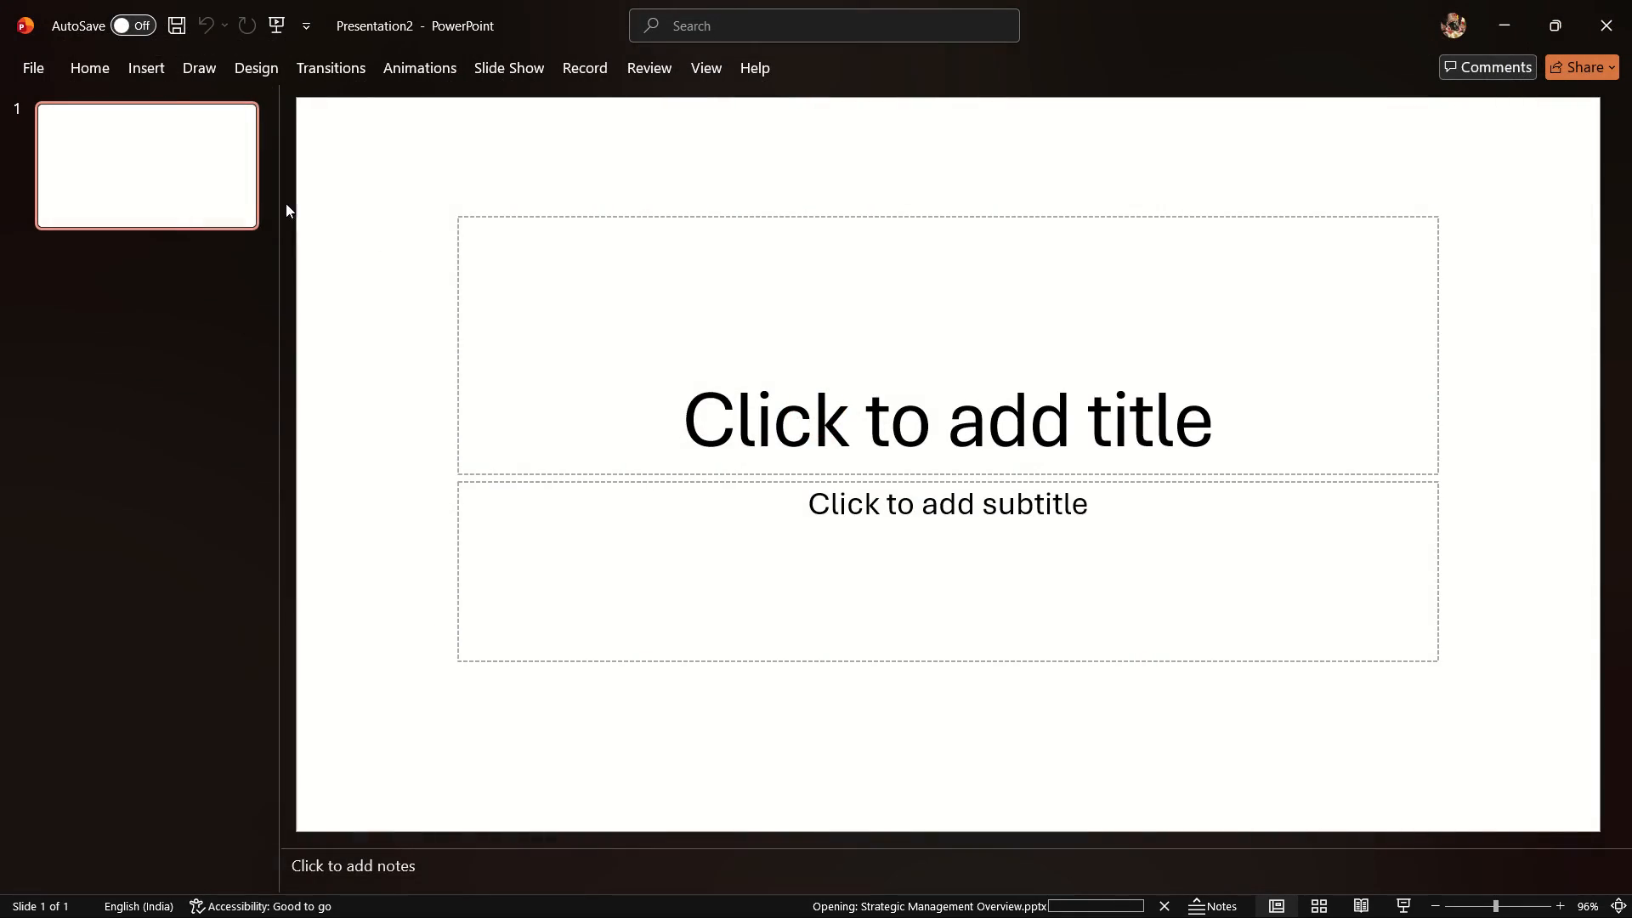
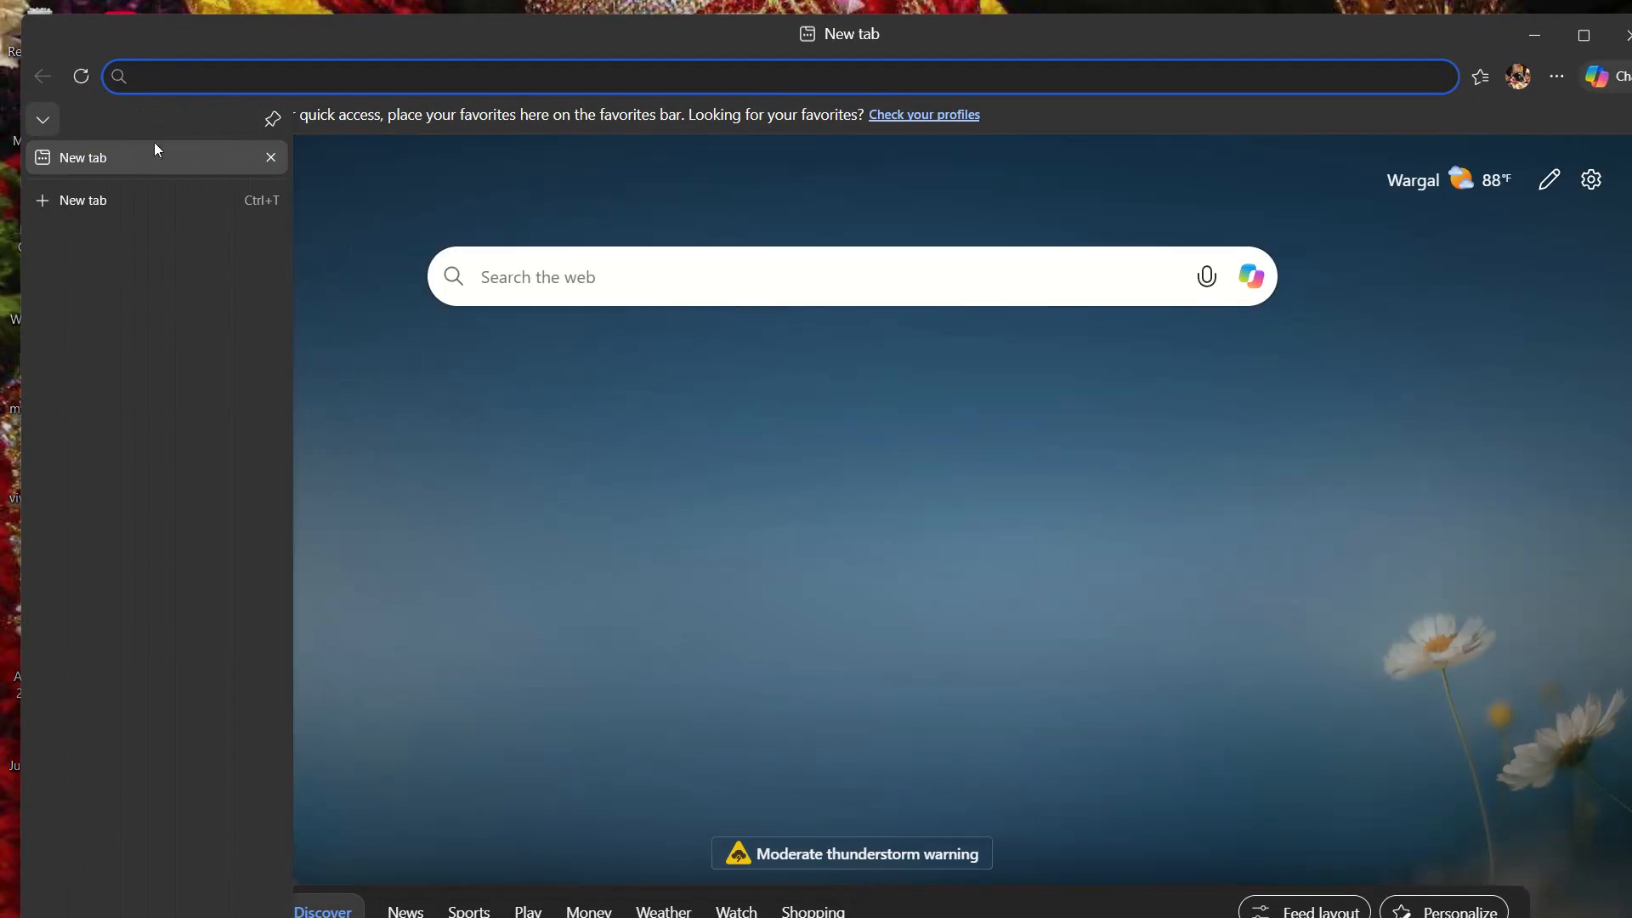
Maximize the Edge browser window.
left_click(467, 84)
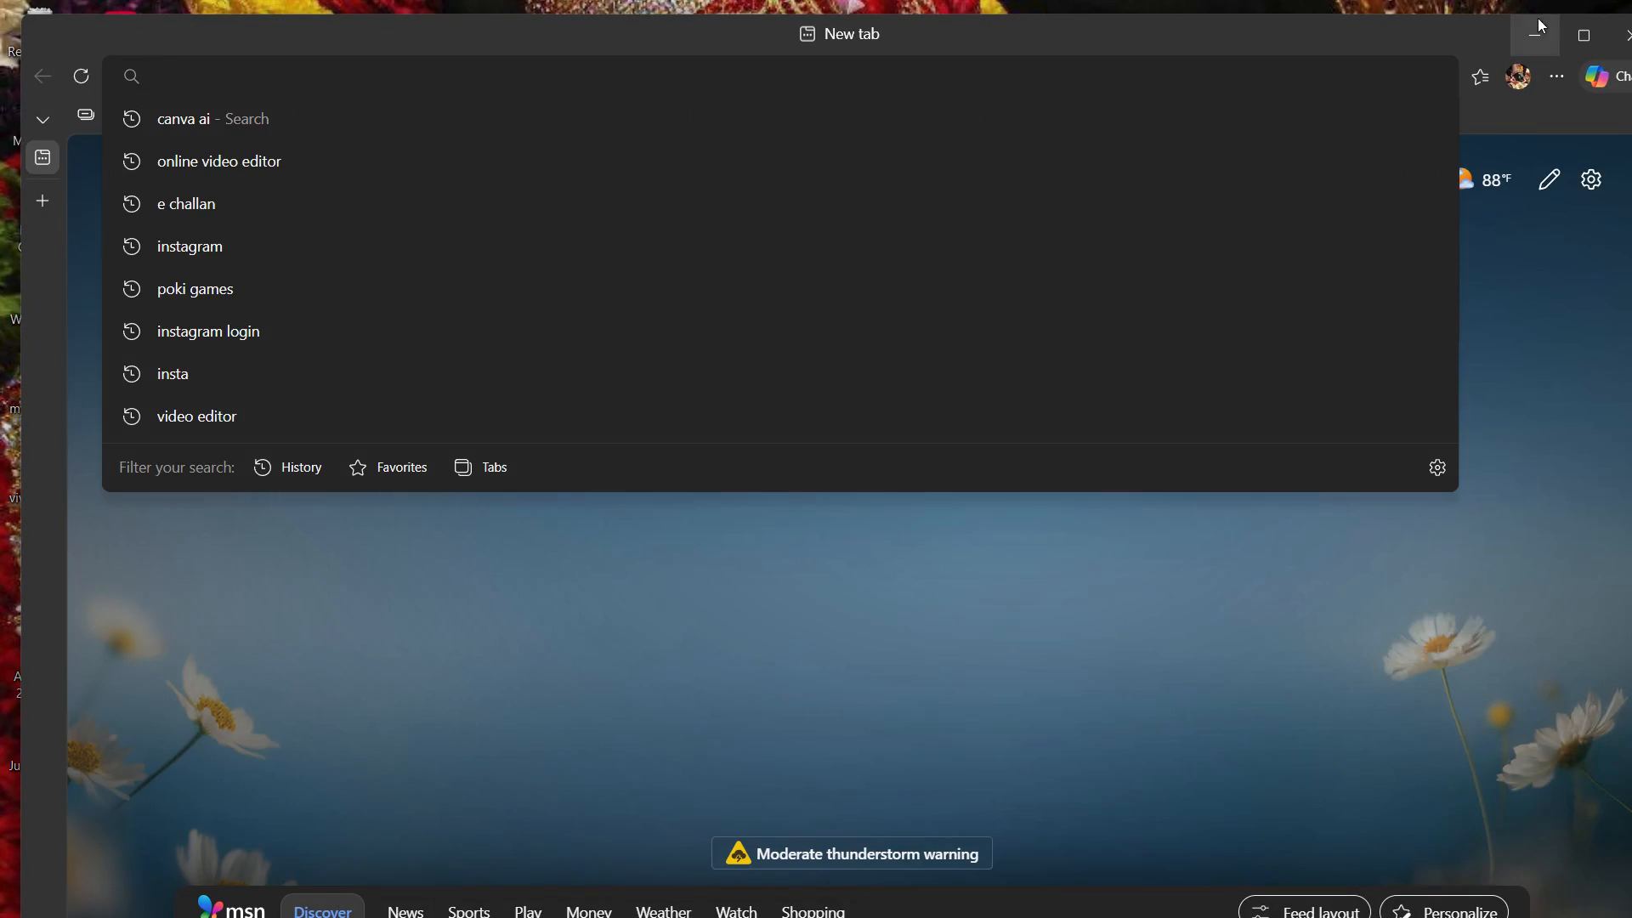
left_click(1570, 27)
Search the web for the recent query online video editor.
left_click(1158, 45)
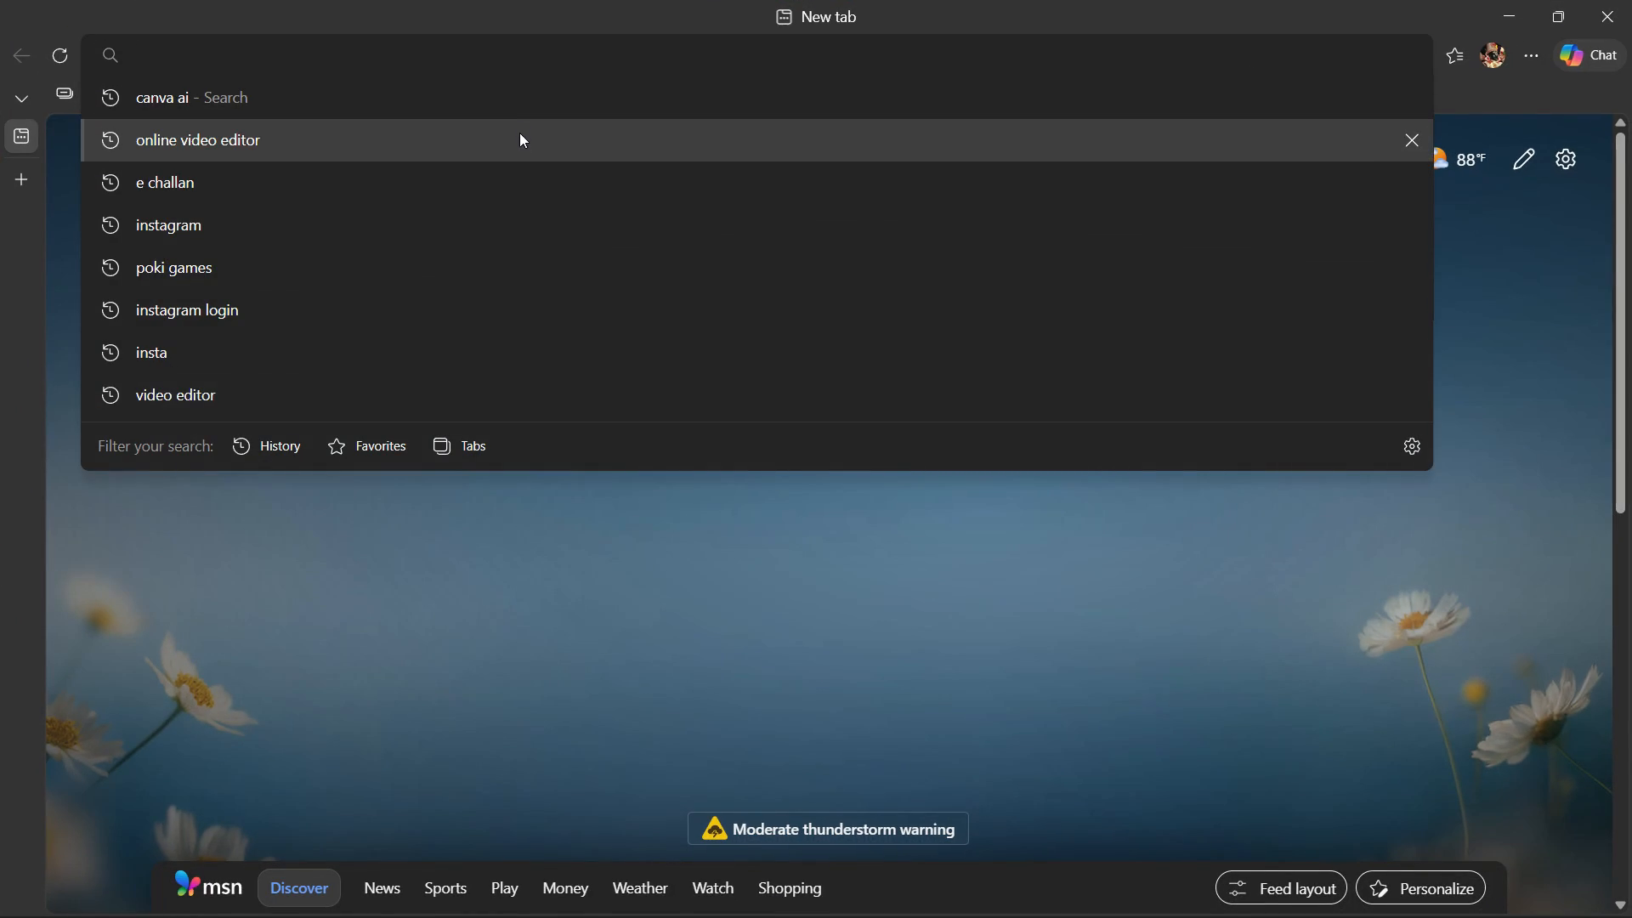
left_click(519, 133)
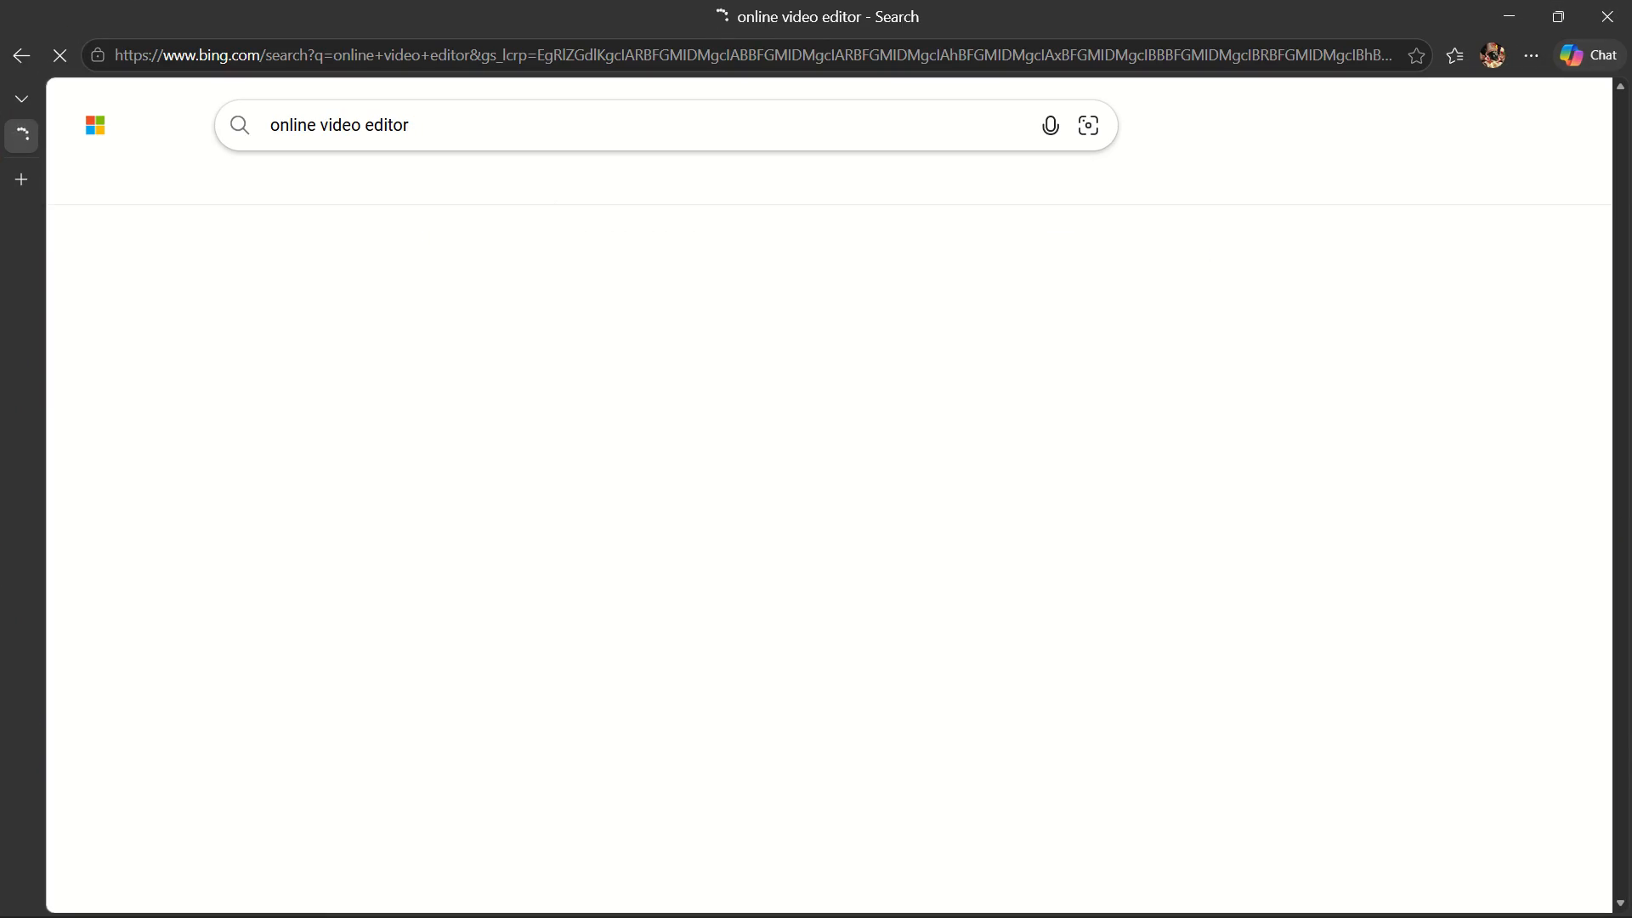
left_click(647, 120)
left_click_drag(647, 120, 622, 116)
double_click(622, 116)
left_click_drag(622, 116, 541, 116)
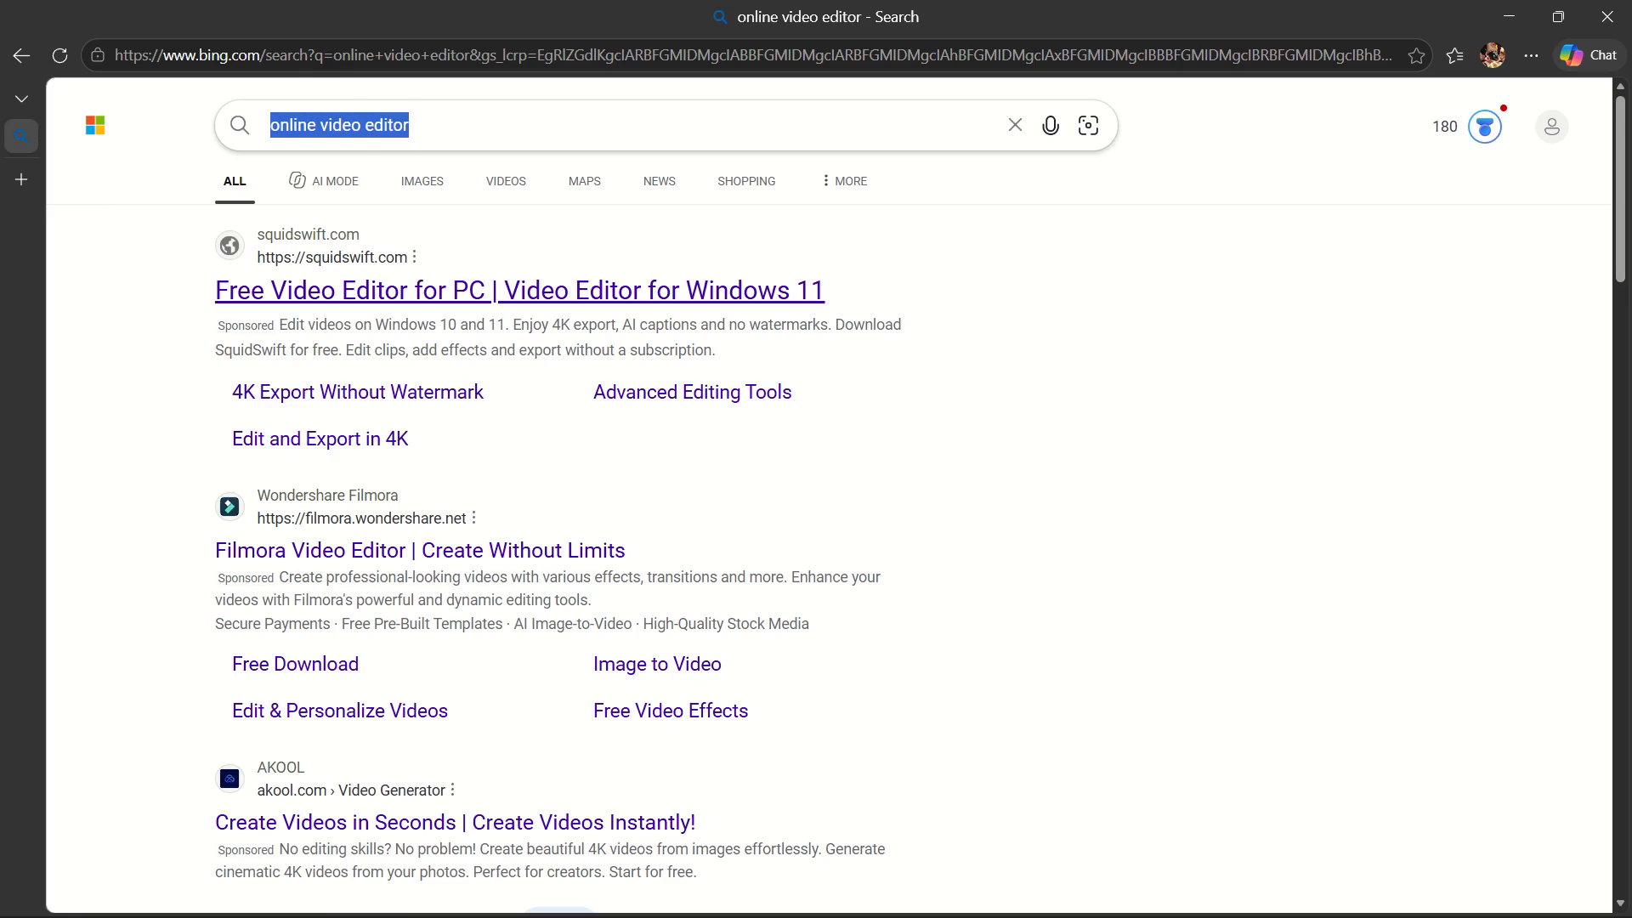
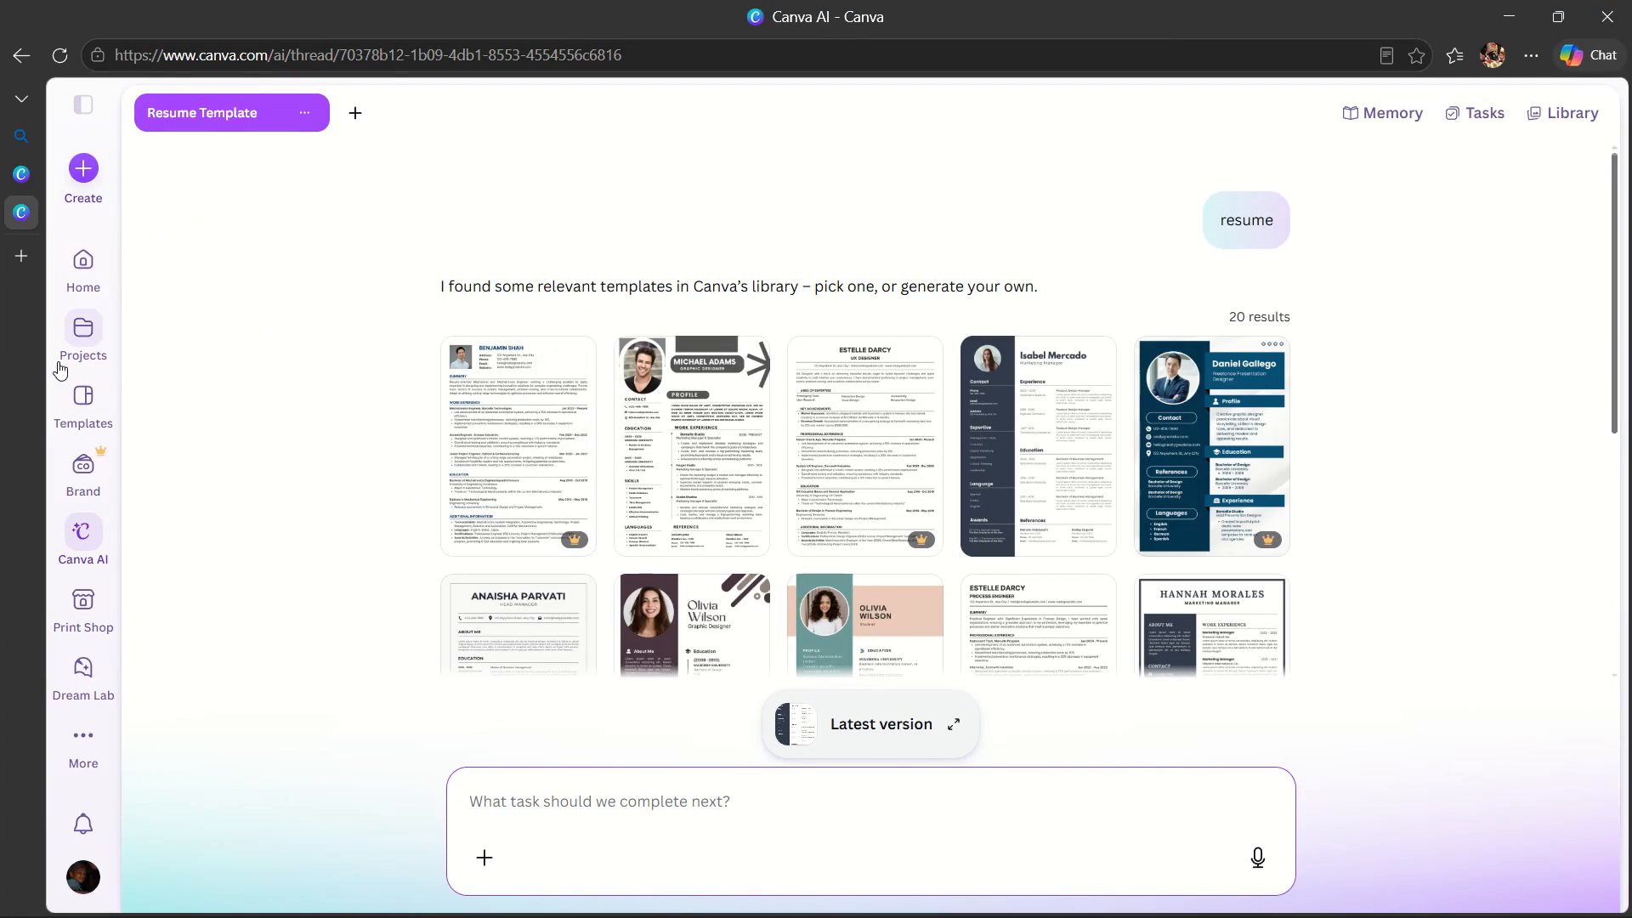
Open the Strategic Management: Practical Frameworks presentation from the designs in Projects.
left_click(84, 358)
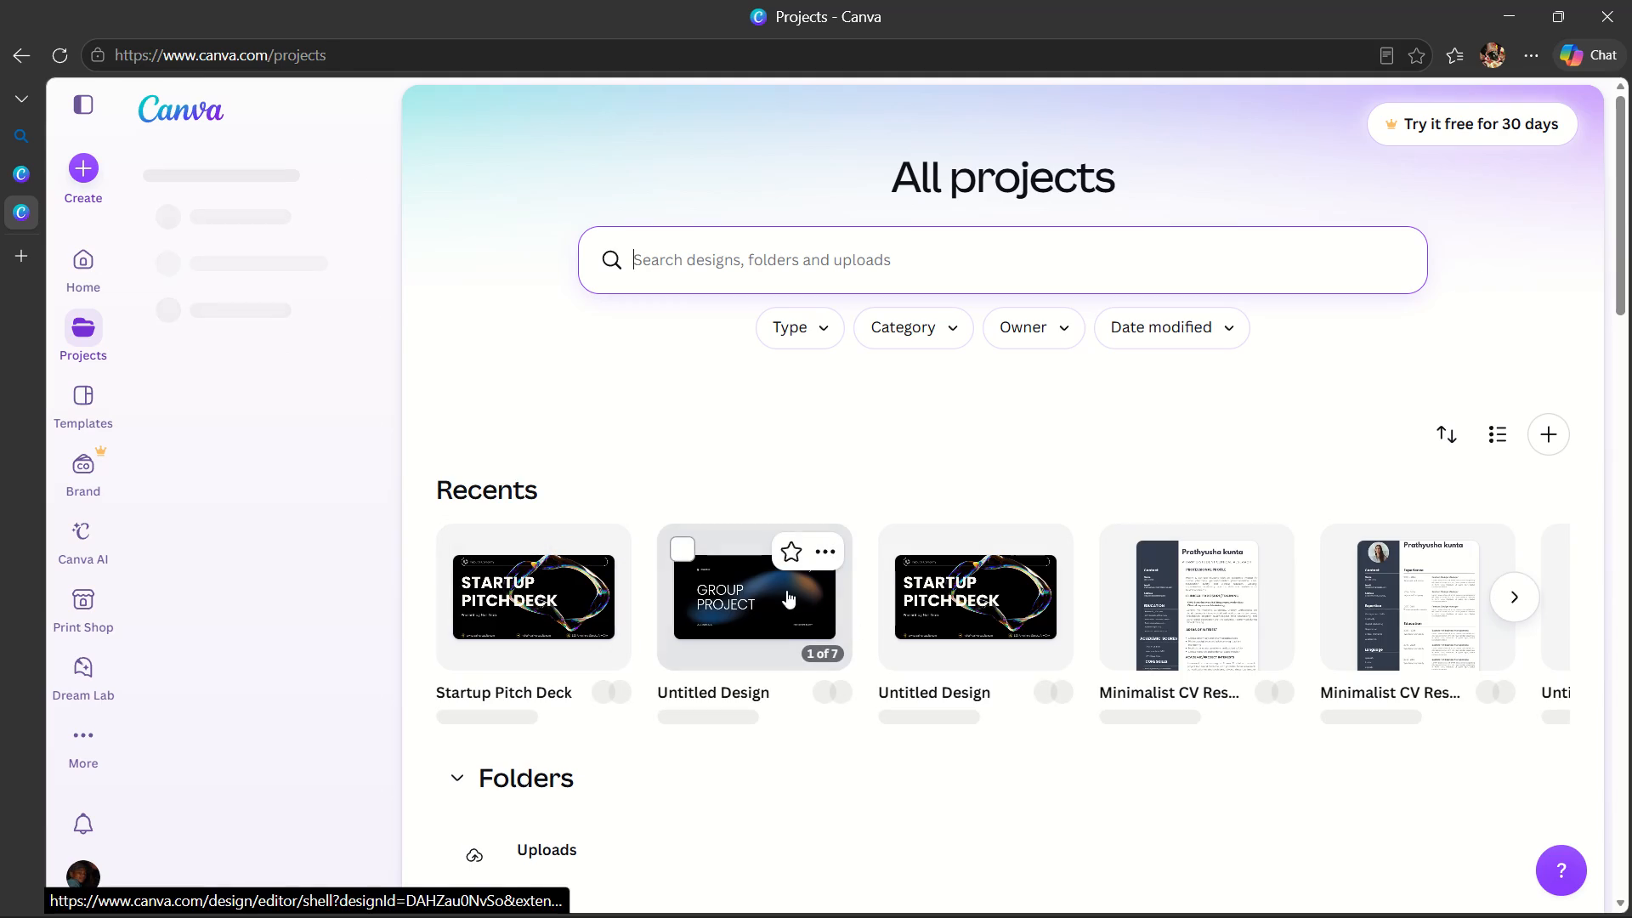
scroll(805, 621, "down", 6)
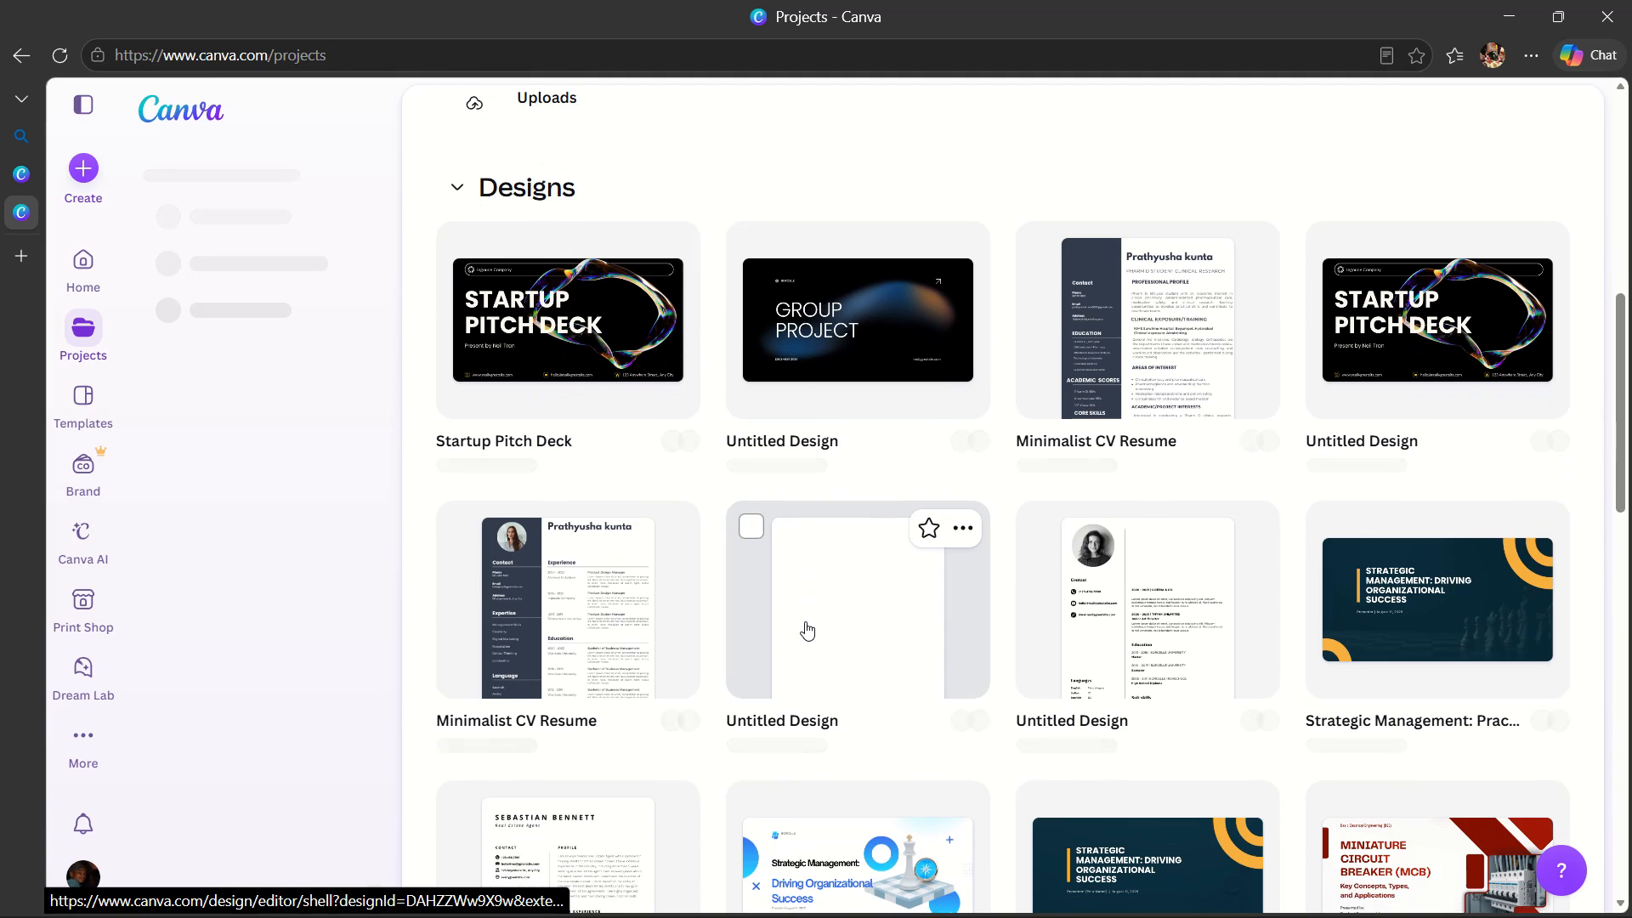
scroll(805, 621, "down", 2)
scroll(1231, 502, "down", 2)
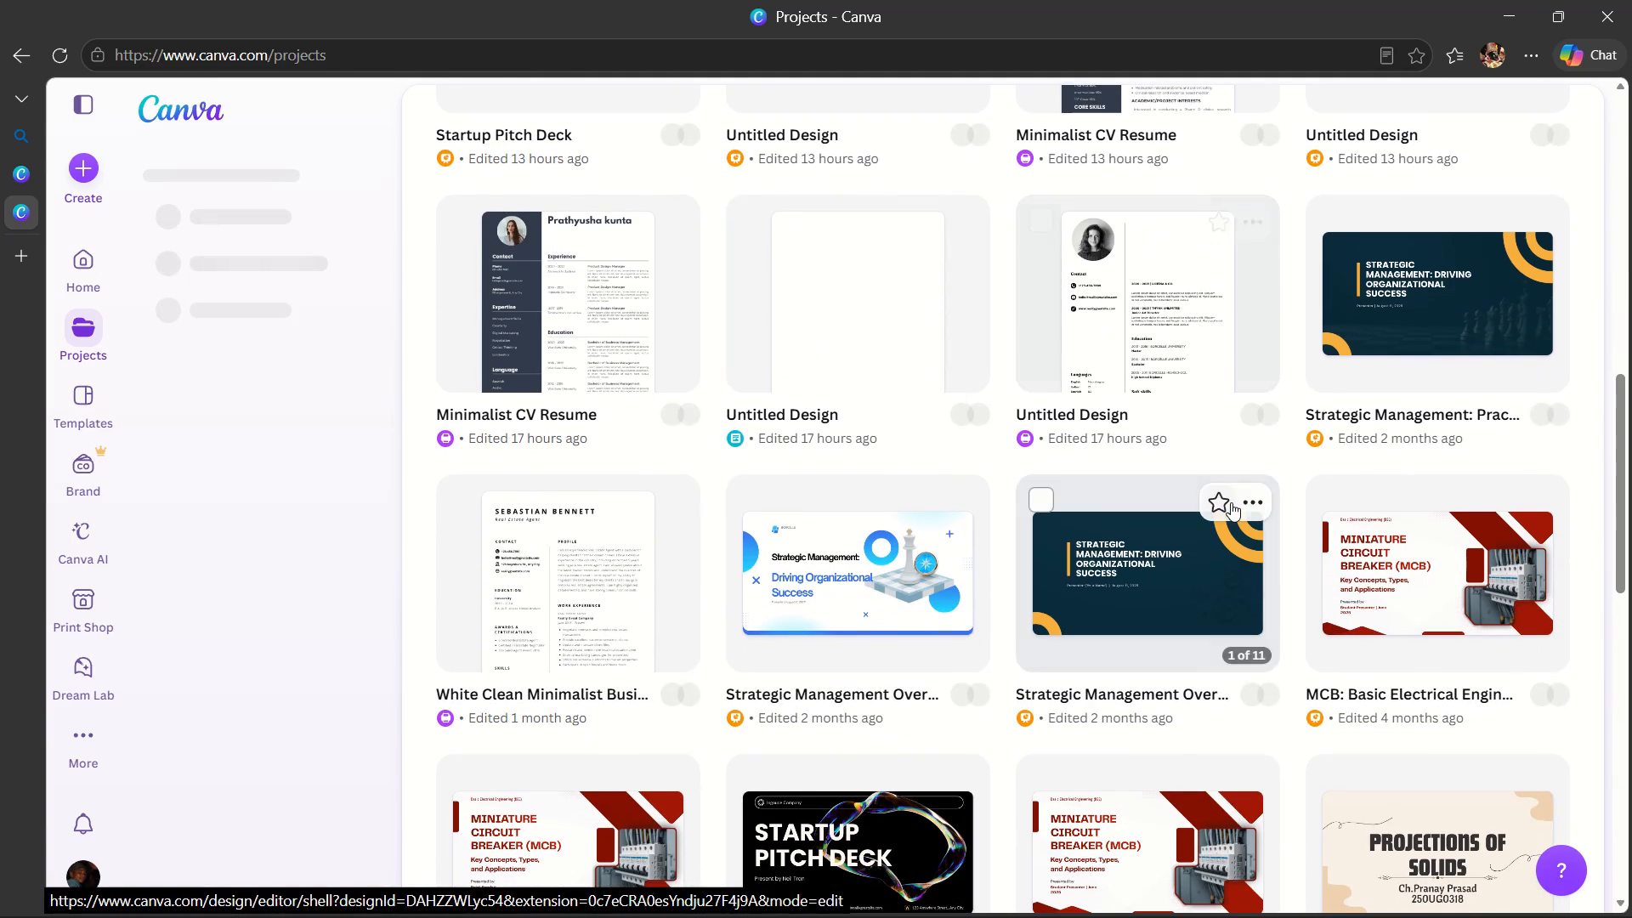
left_click(1436, 320)
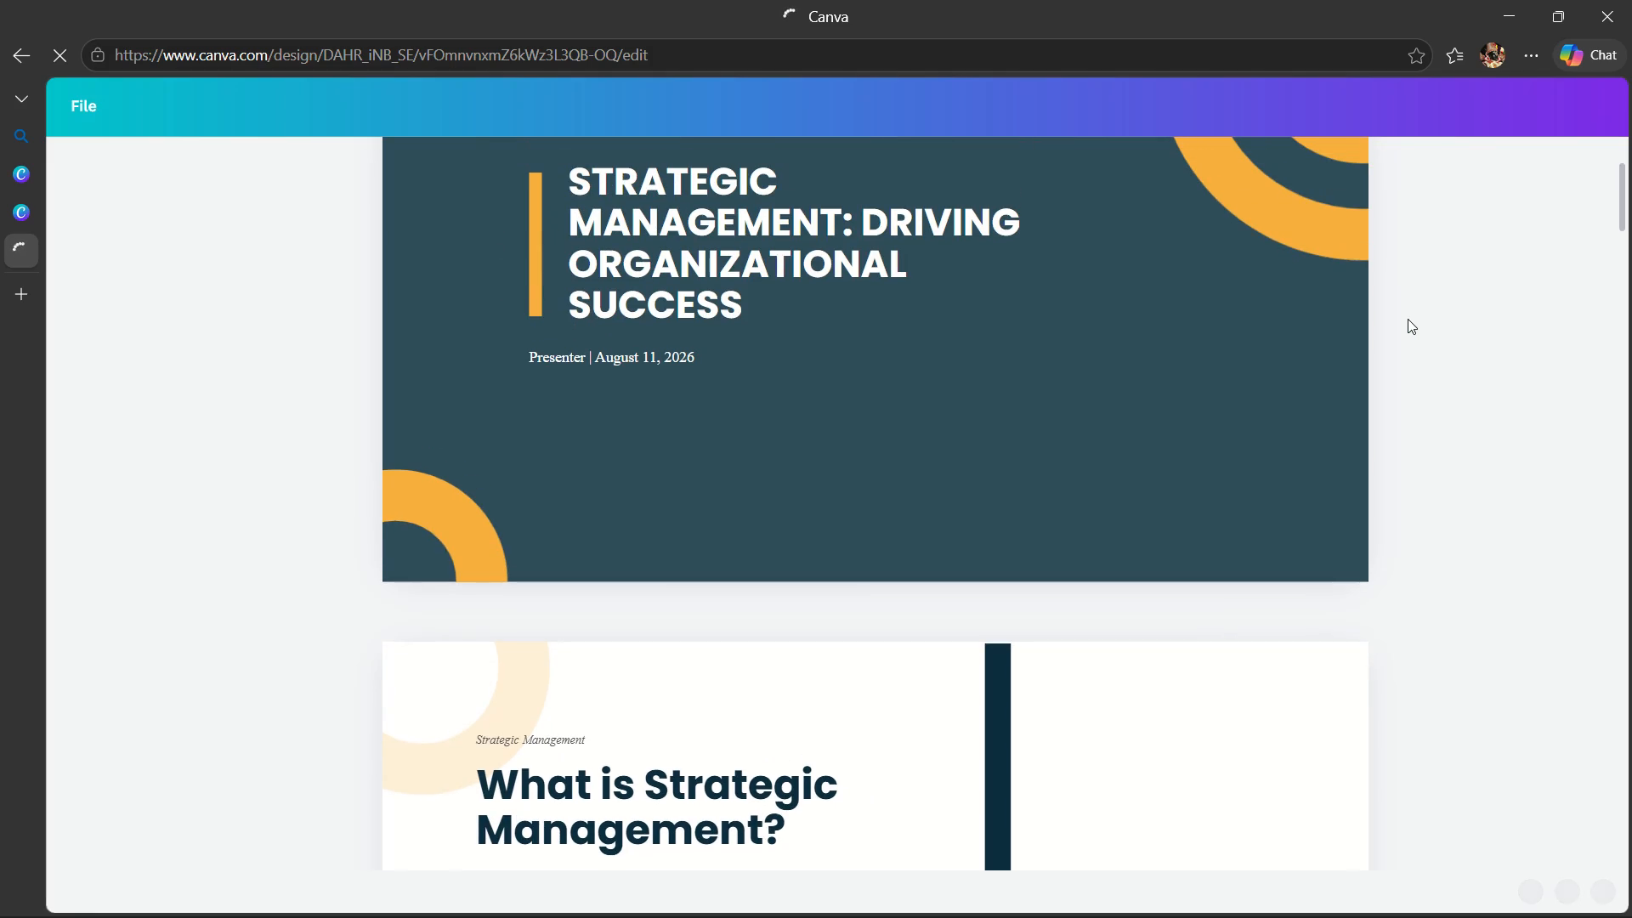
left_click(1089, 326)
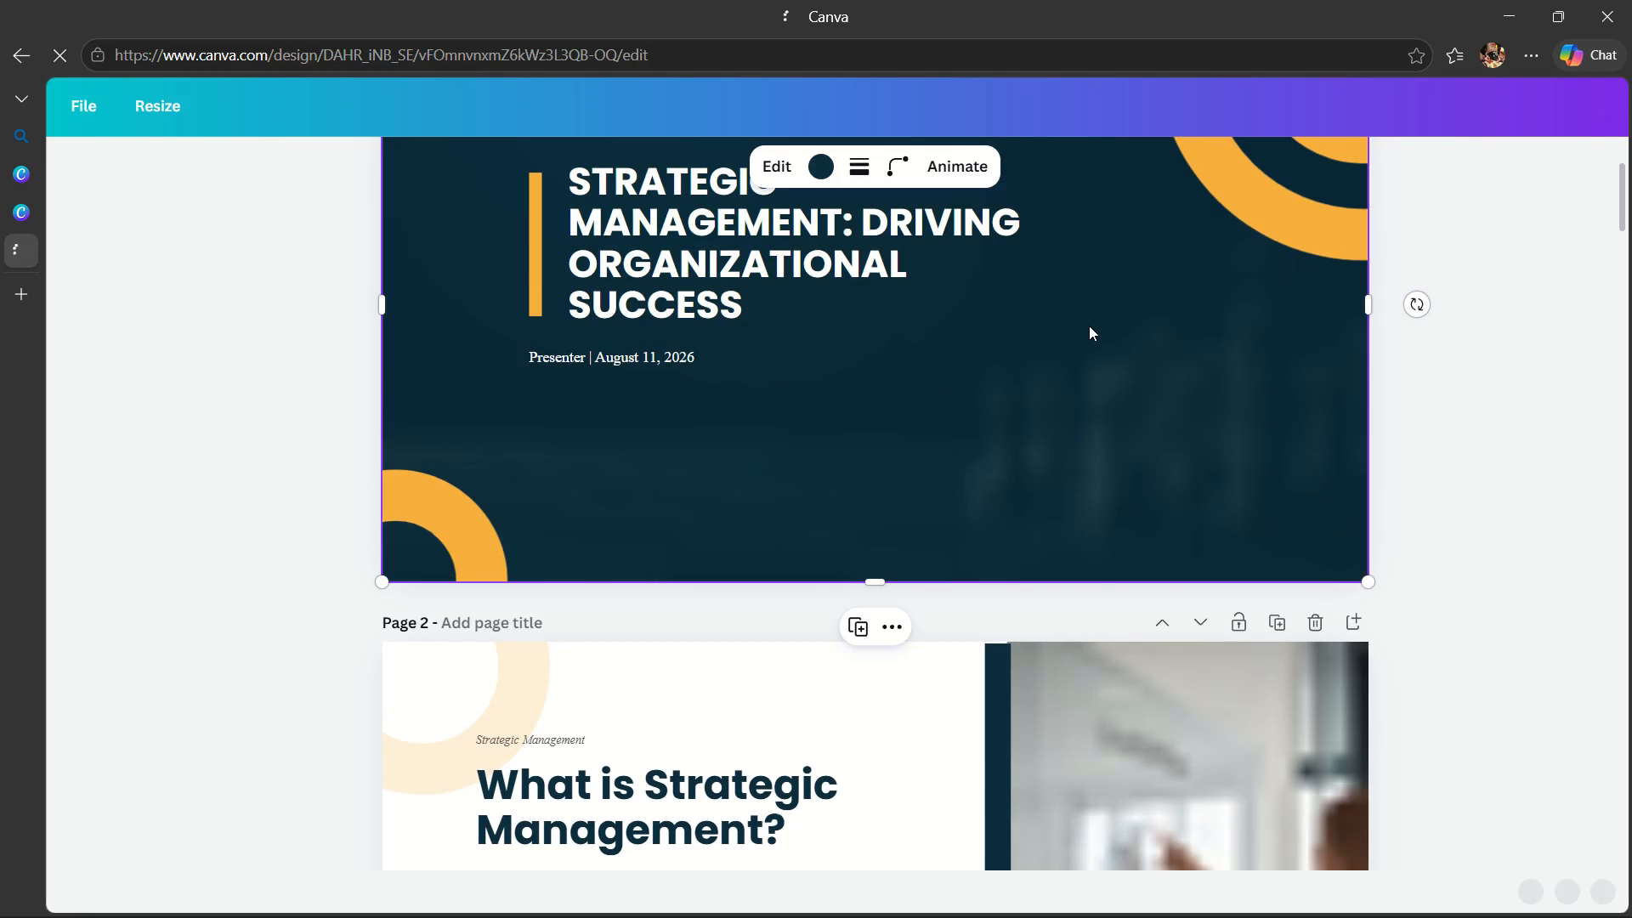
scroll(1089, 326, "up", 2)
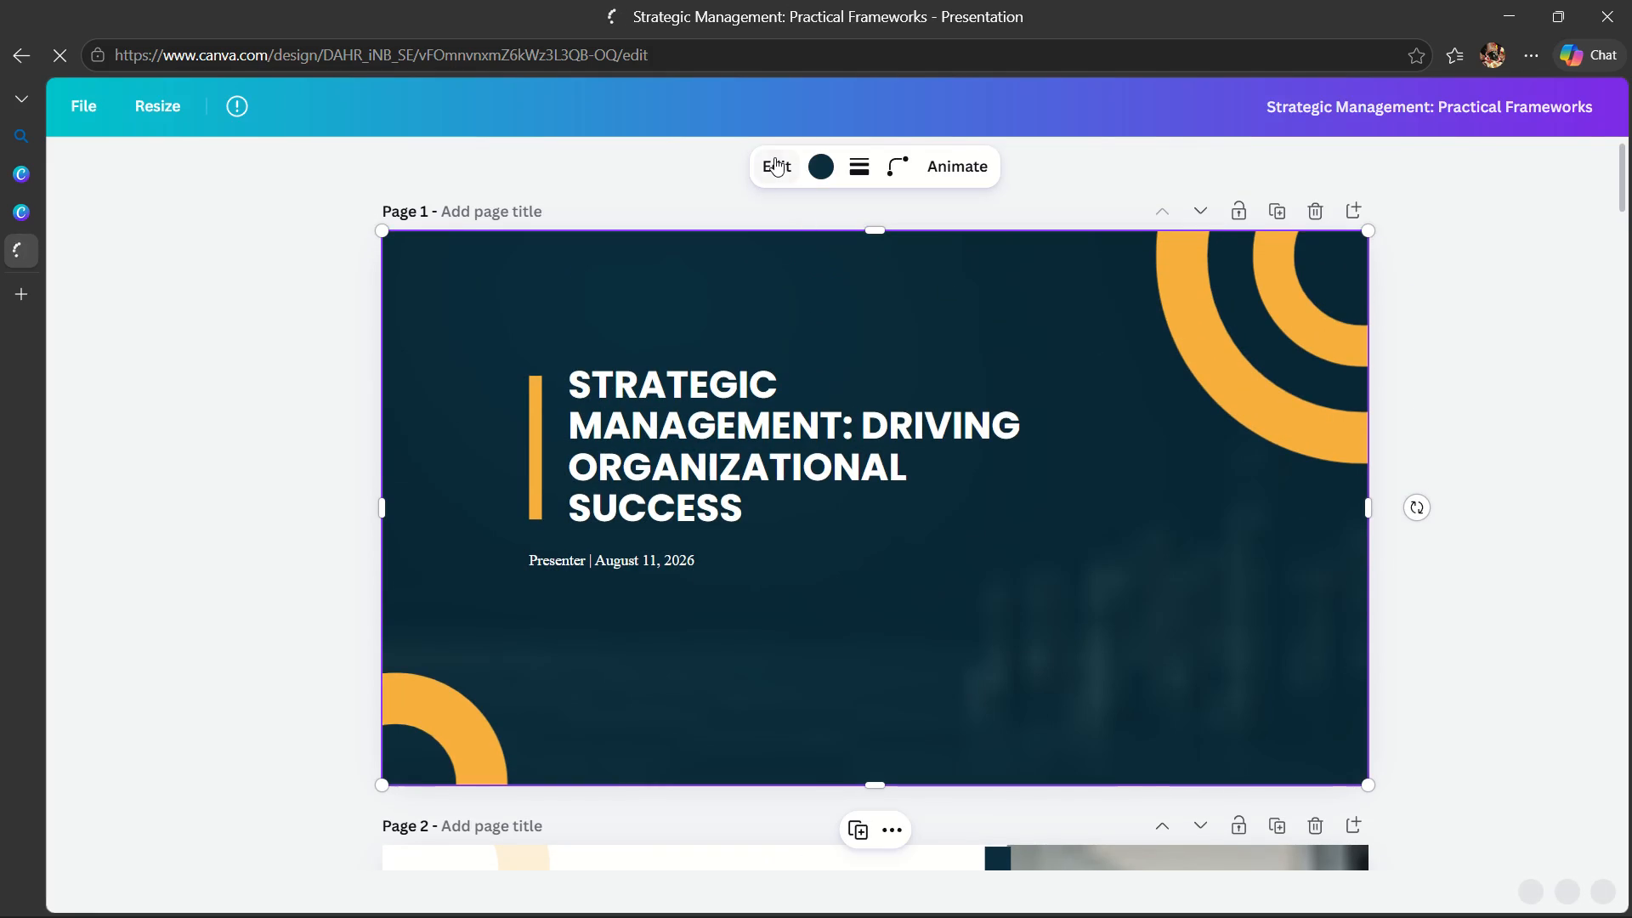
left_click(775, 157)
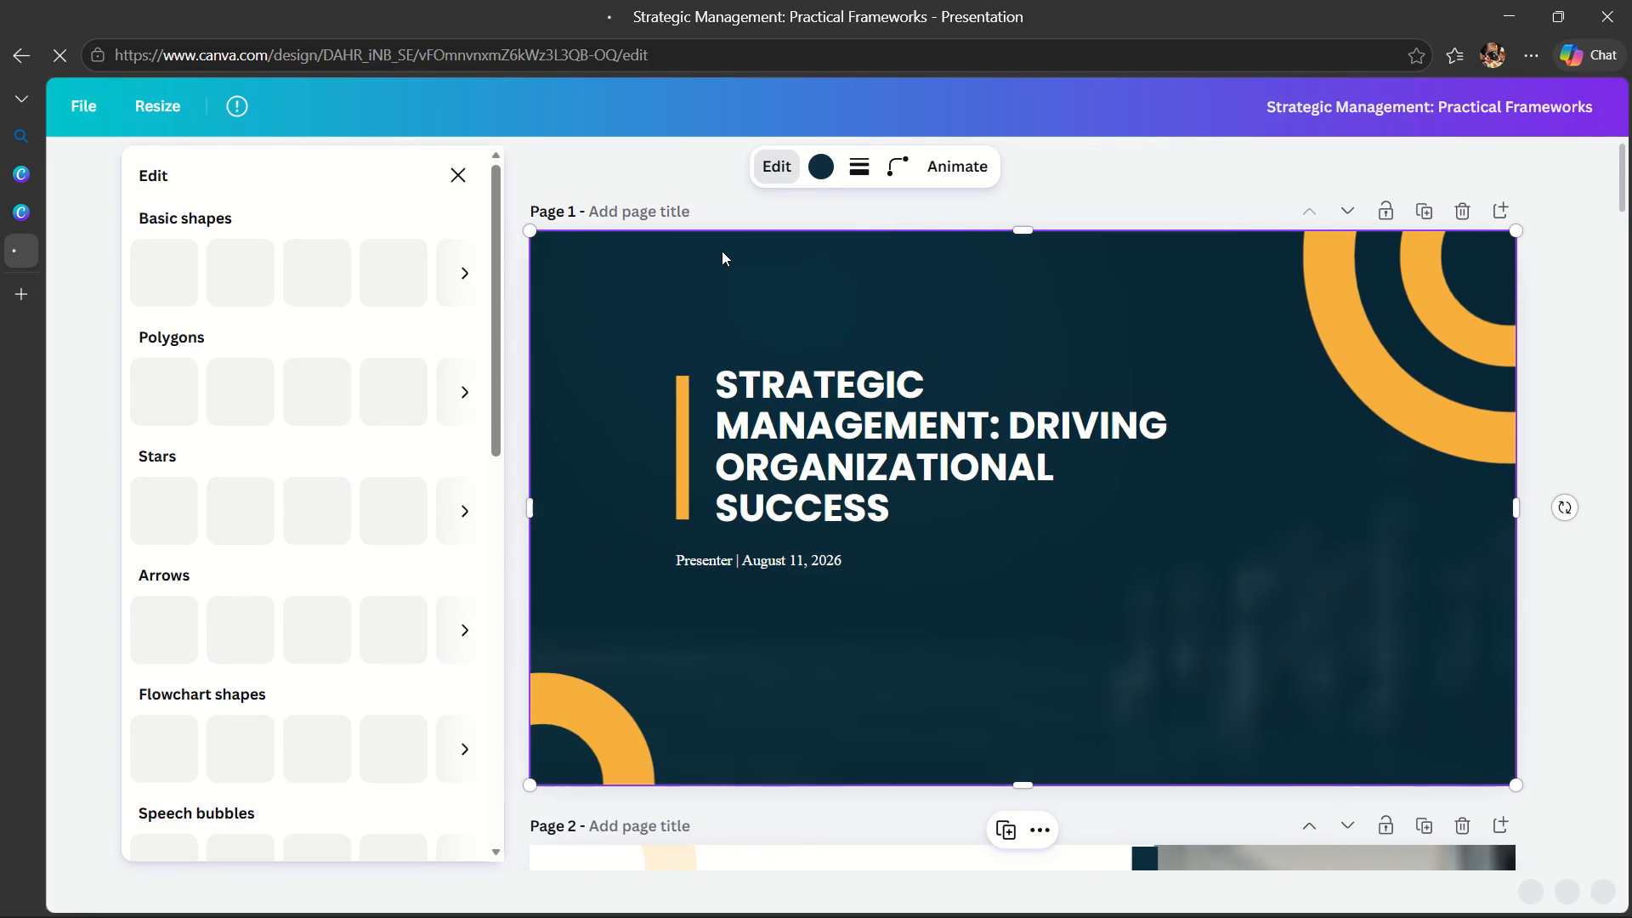
Set the font size of the page 1 title to 56.2.
left_click(755, 405)
left_click(755, 405)
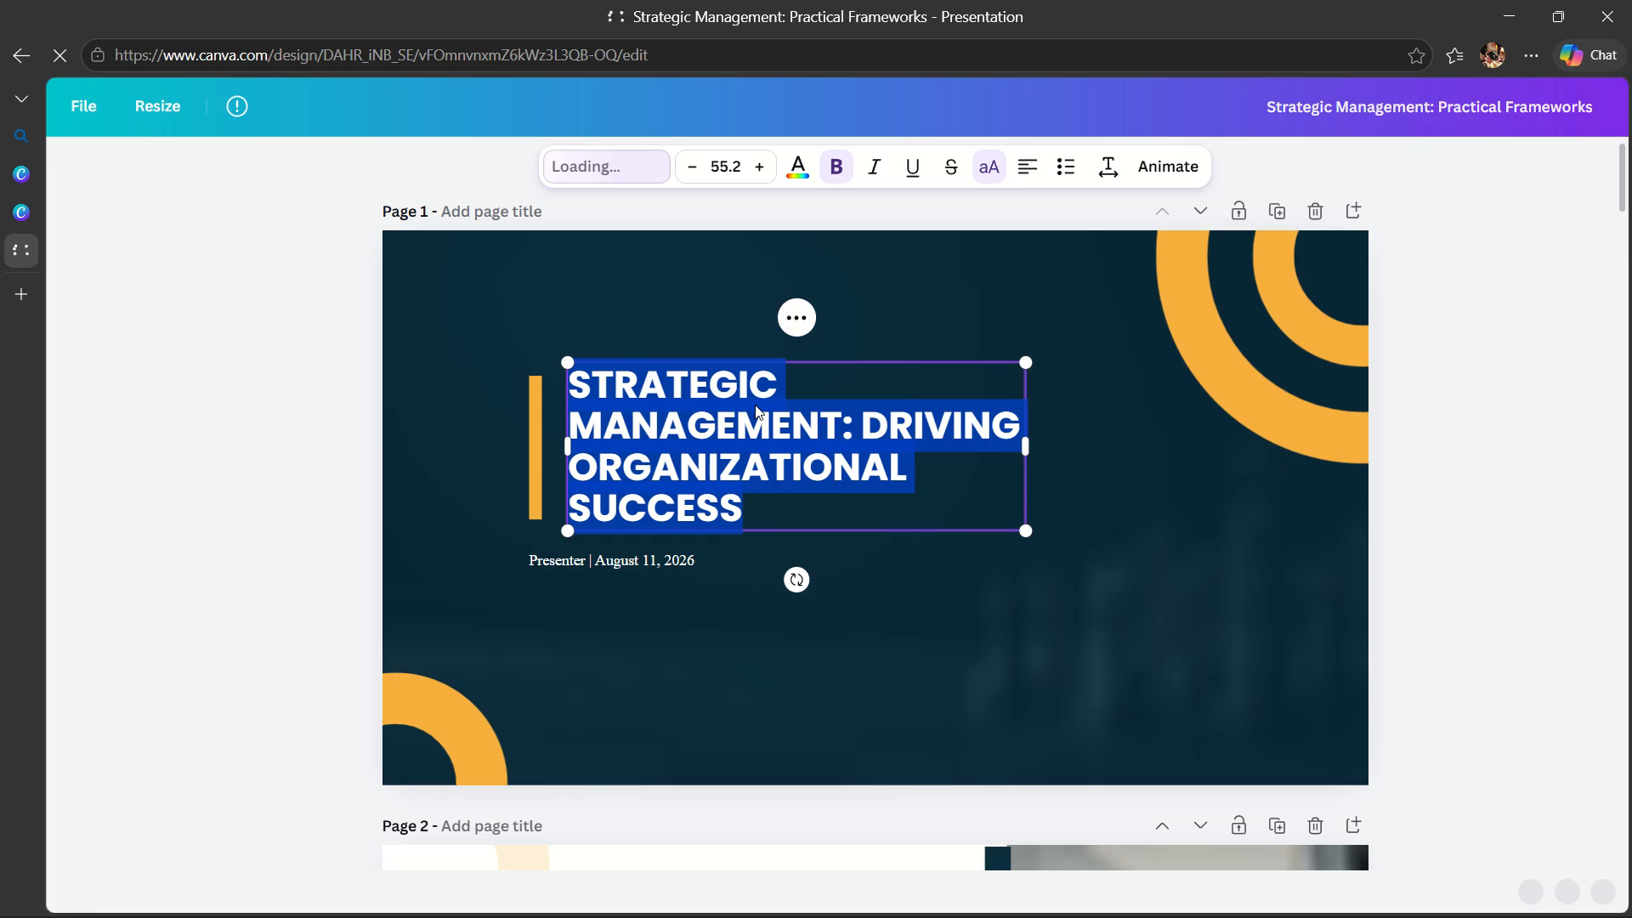
left_click(765, 168)
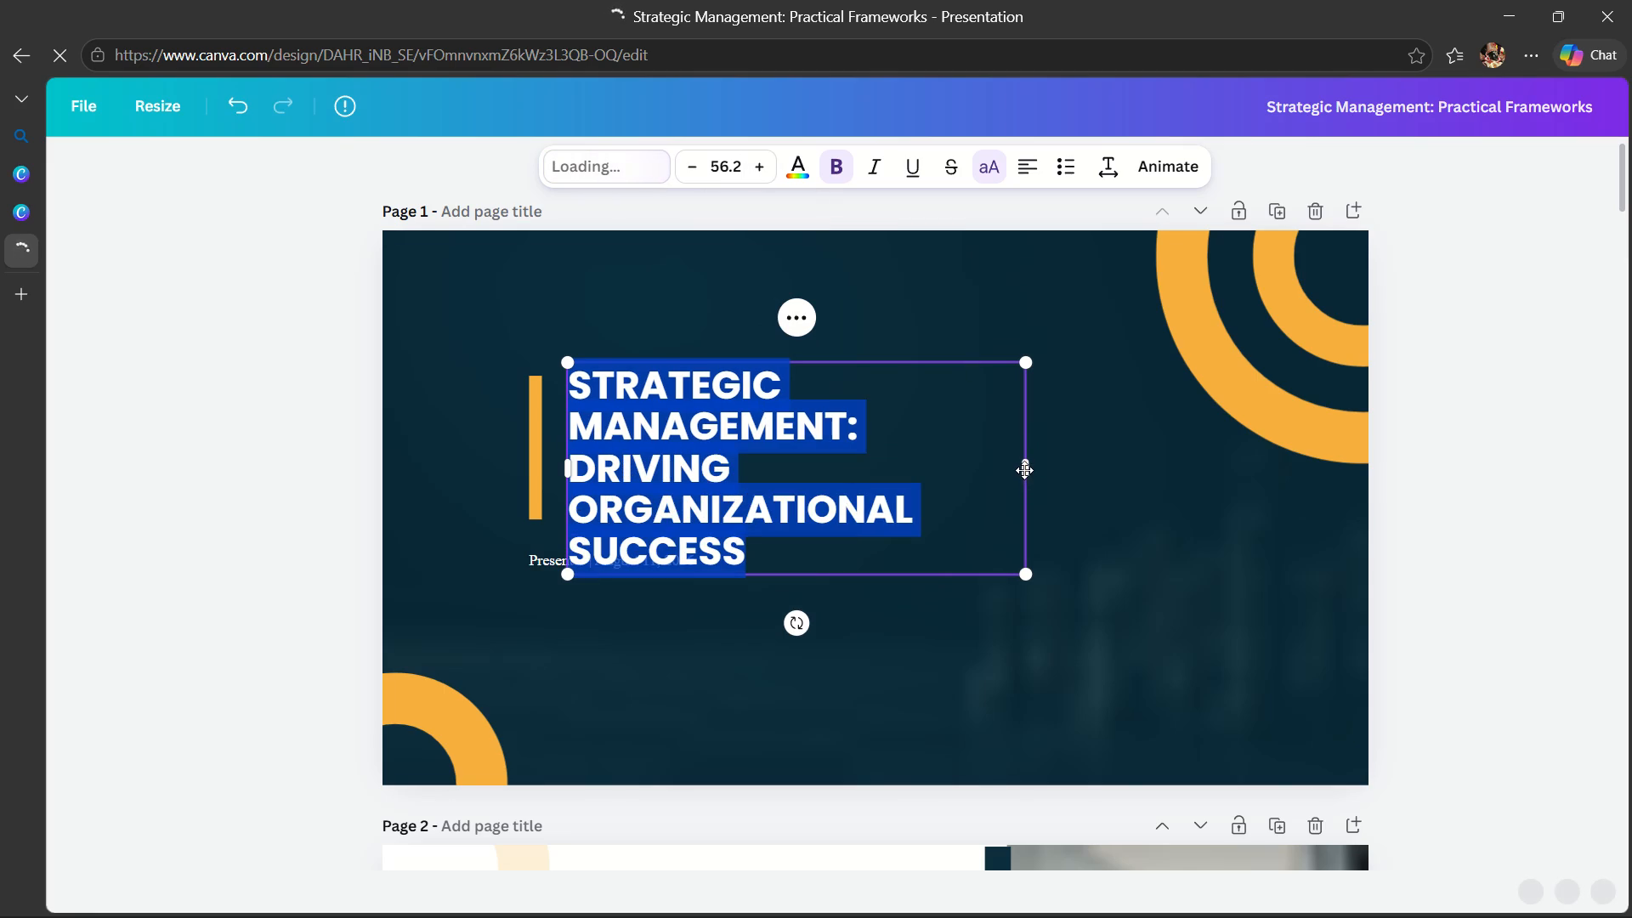
Widen the page 1 title's text box so it wraps onto three lines, and position it beside the orange vertical bar.
left_click_drag(1024, 467, 1035, 459)
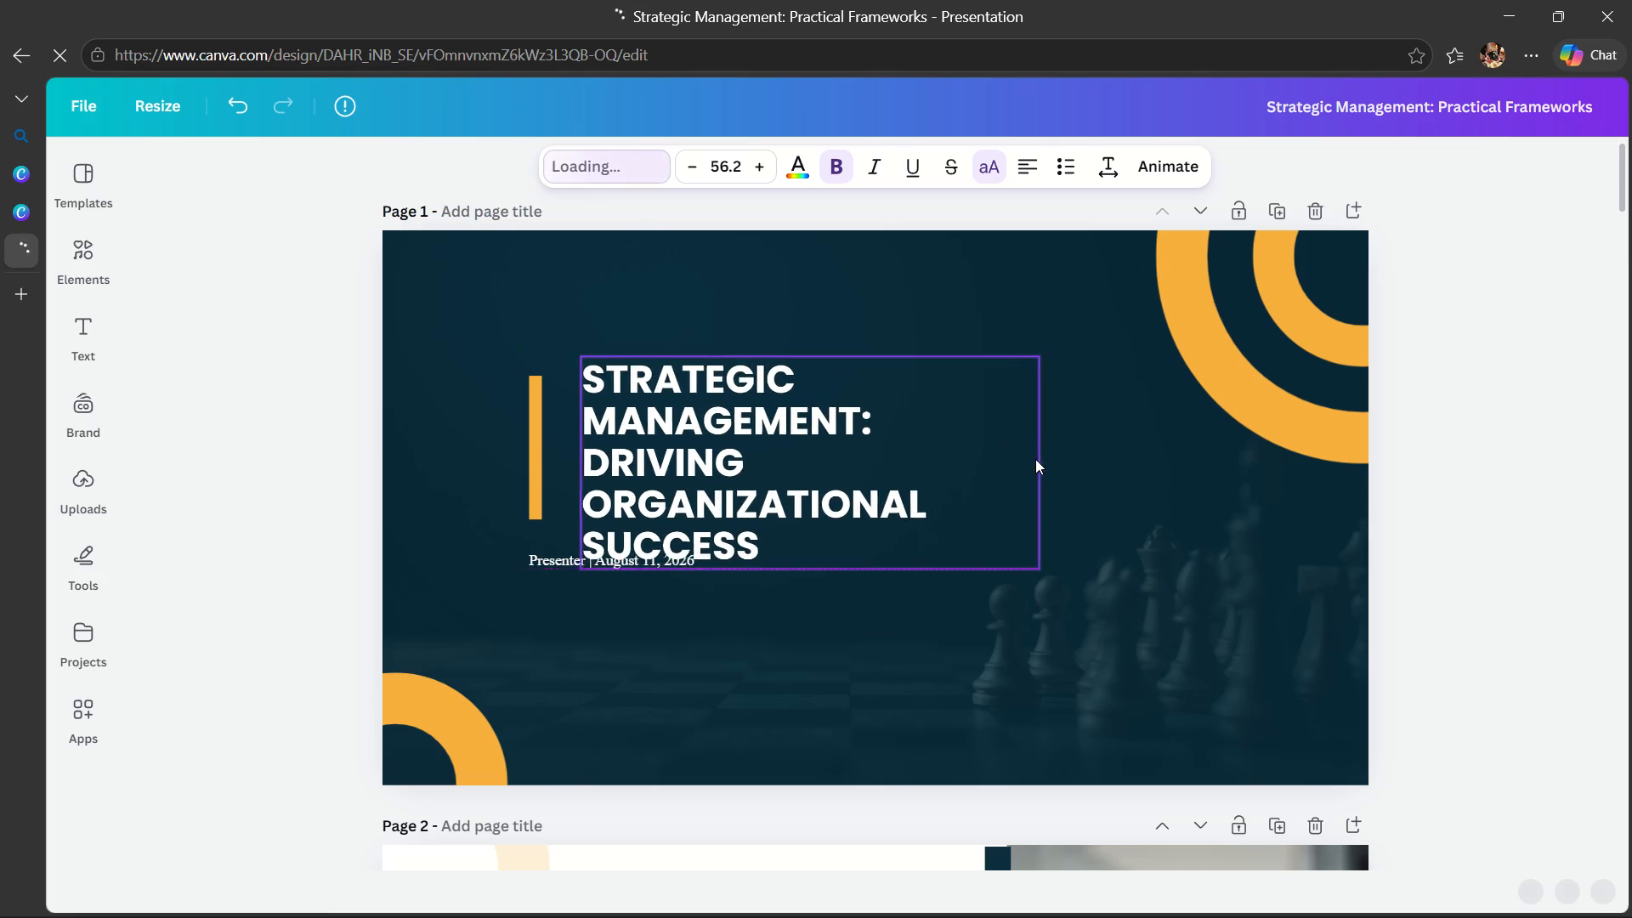
left_click_drag(1035, 459, 1017, 447)
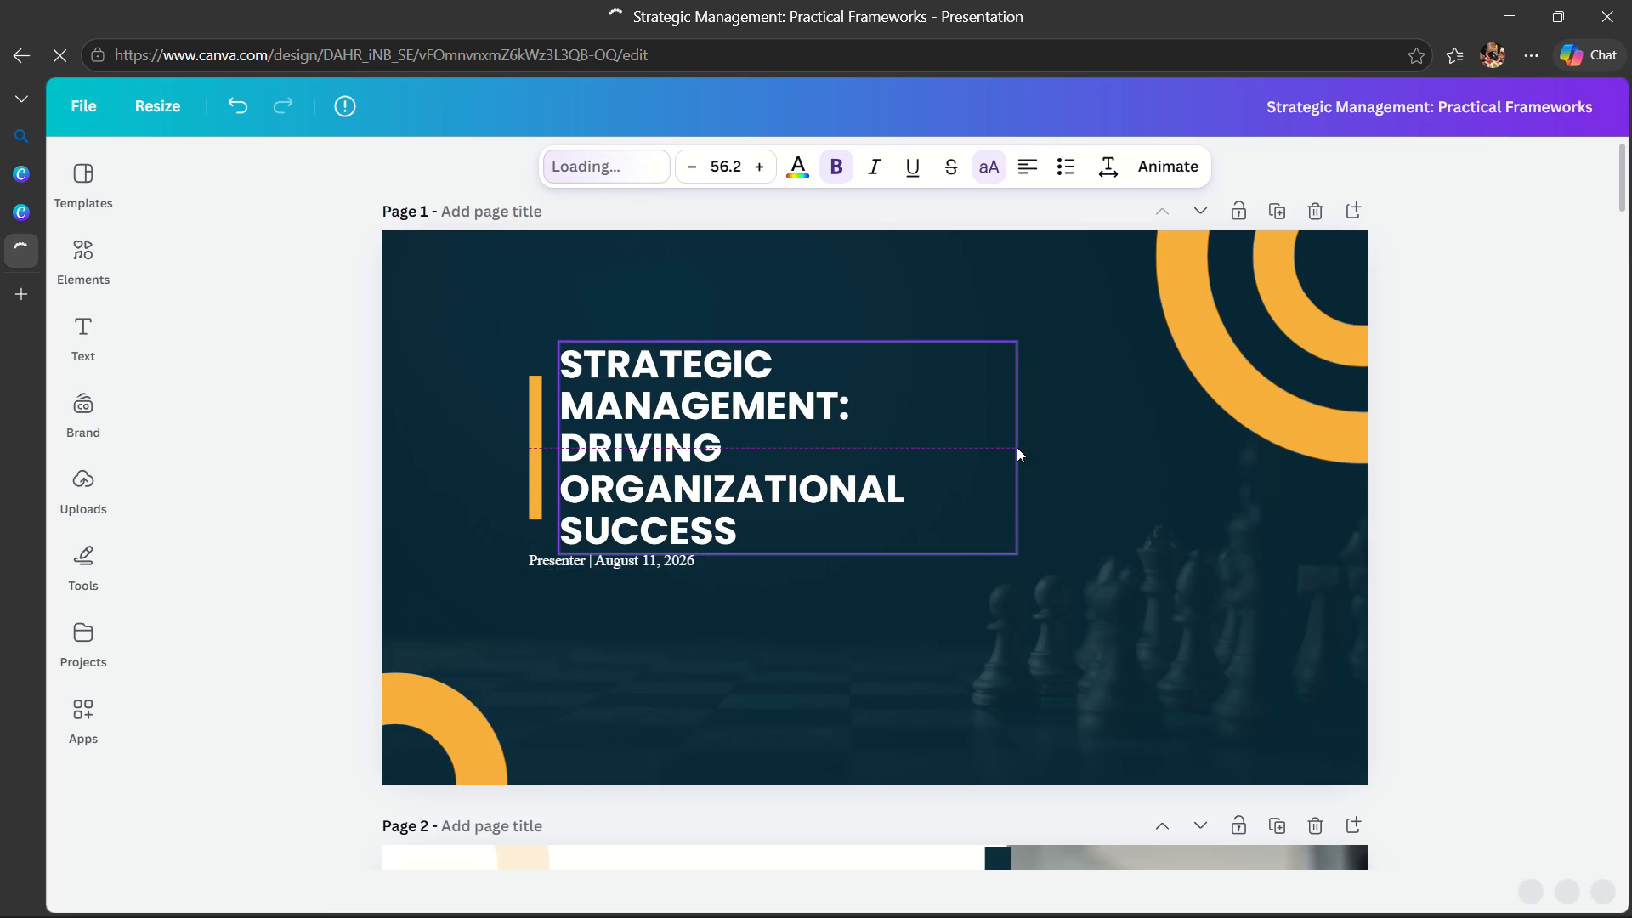
left_click_drag(1017, 447, 1017, 444)
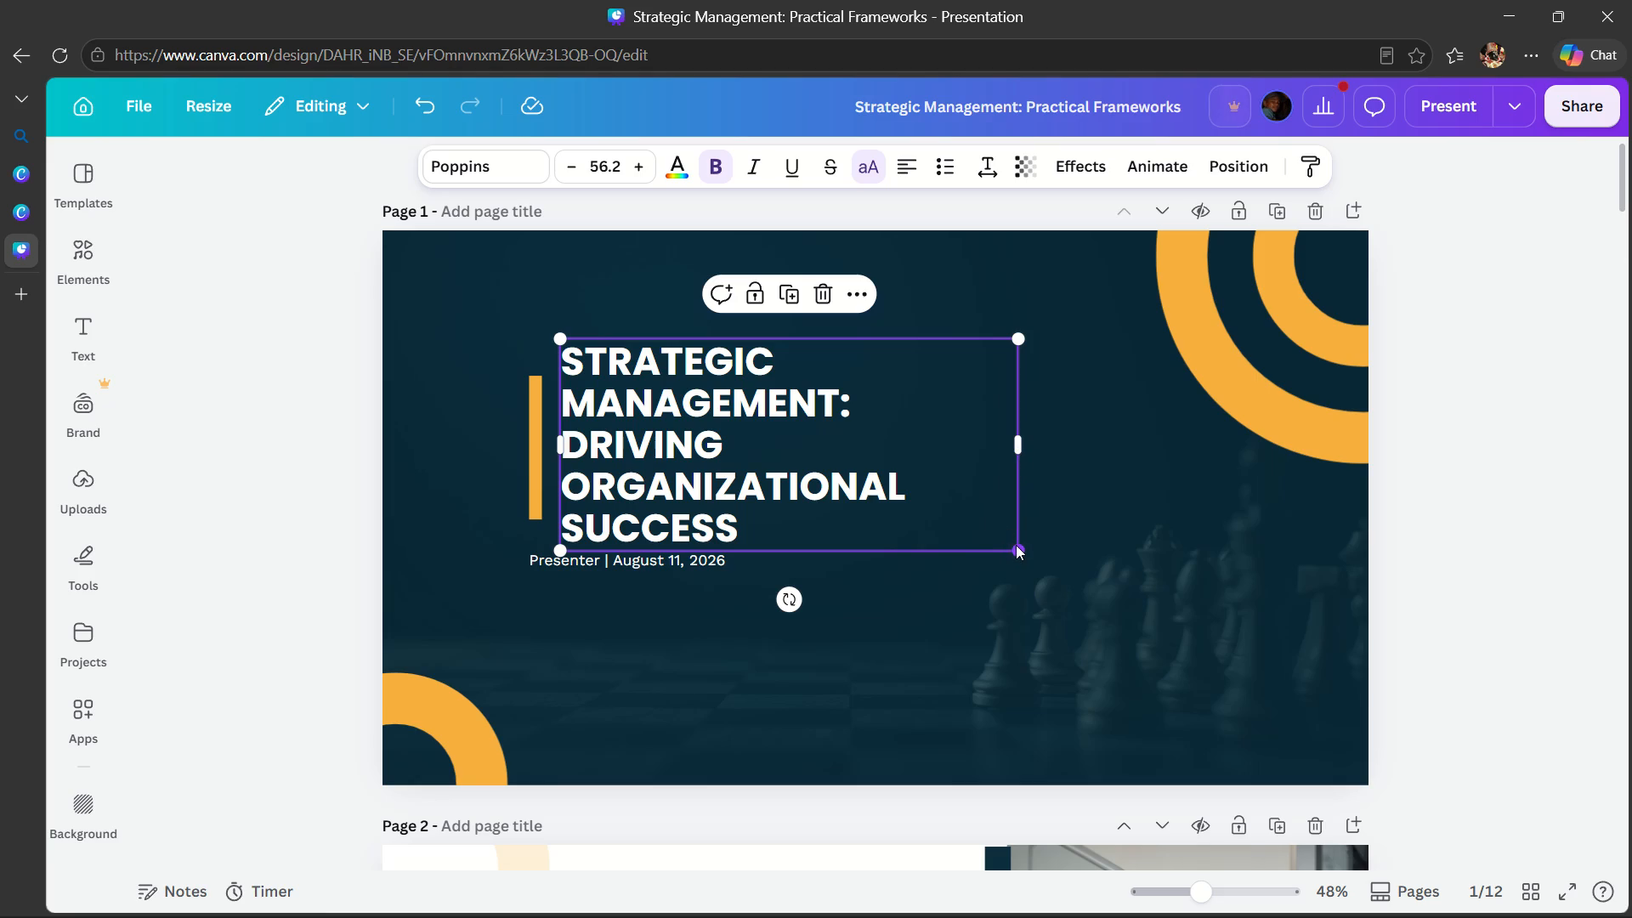
left_click_drag(1016, 544, 1063, 471)
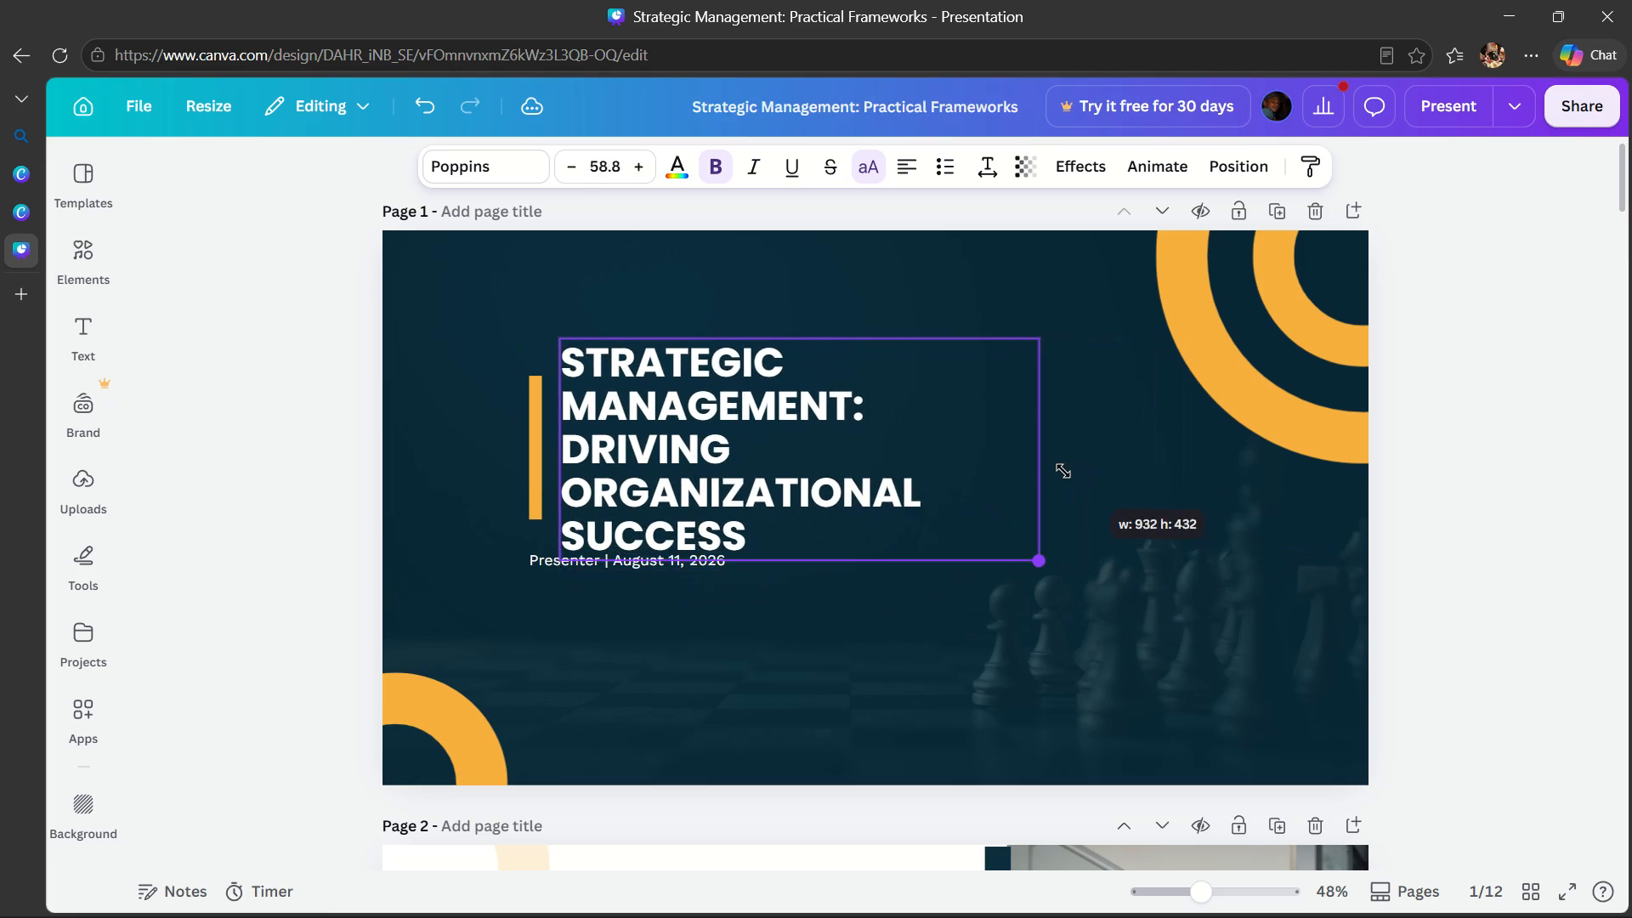
left_click_drag(1063, 471, 1053, 471)
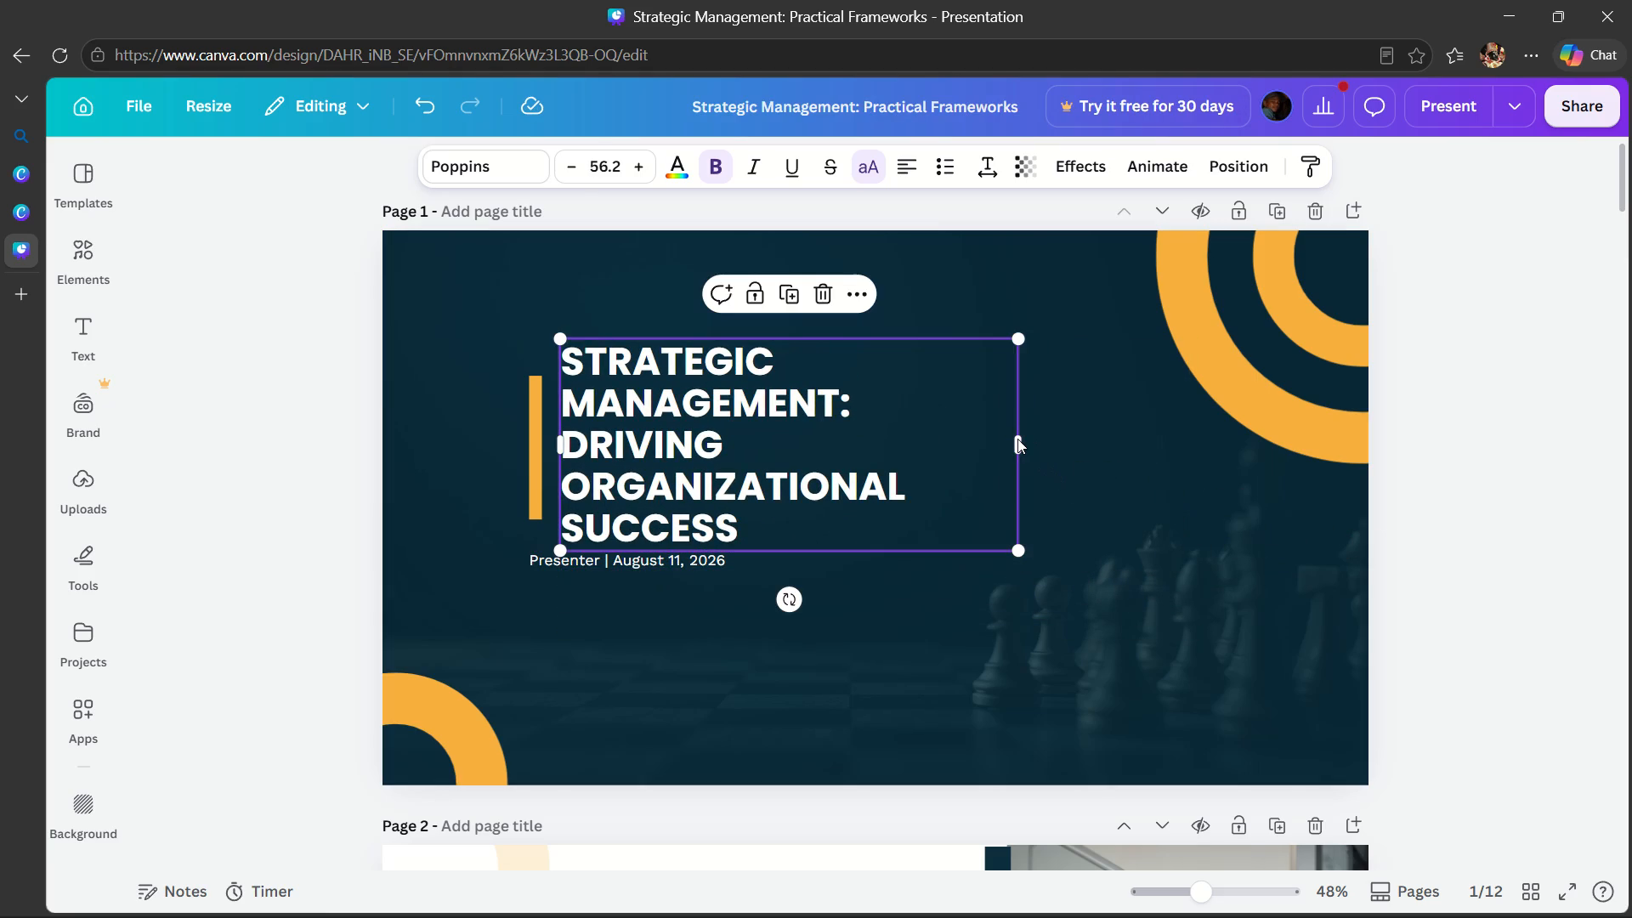
left_click_drag(1025, 467, 1058, 465)
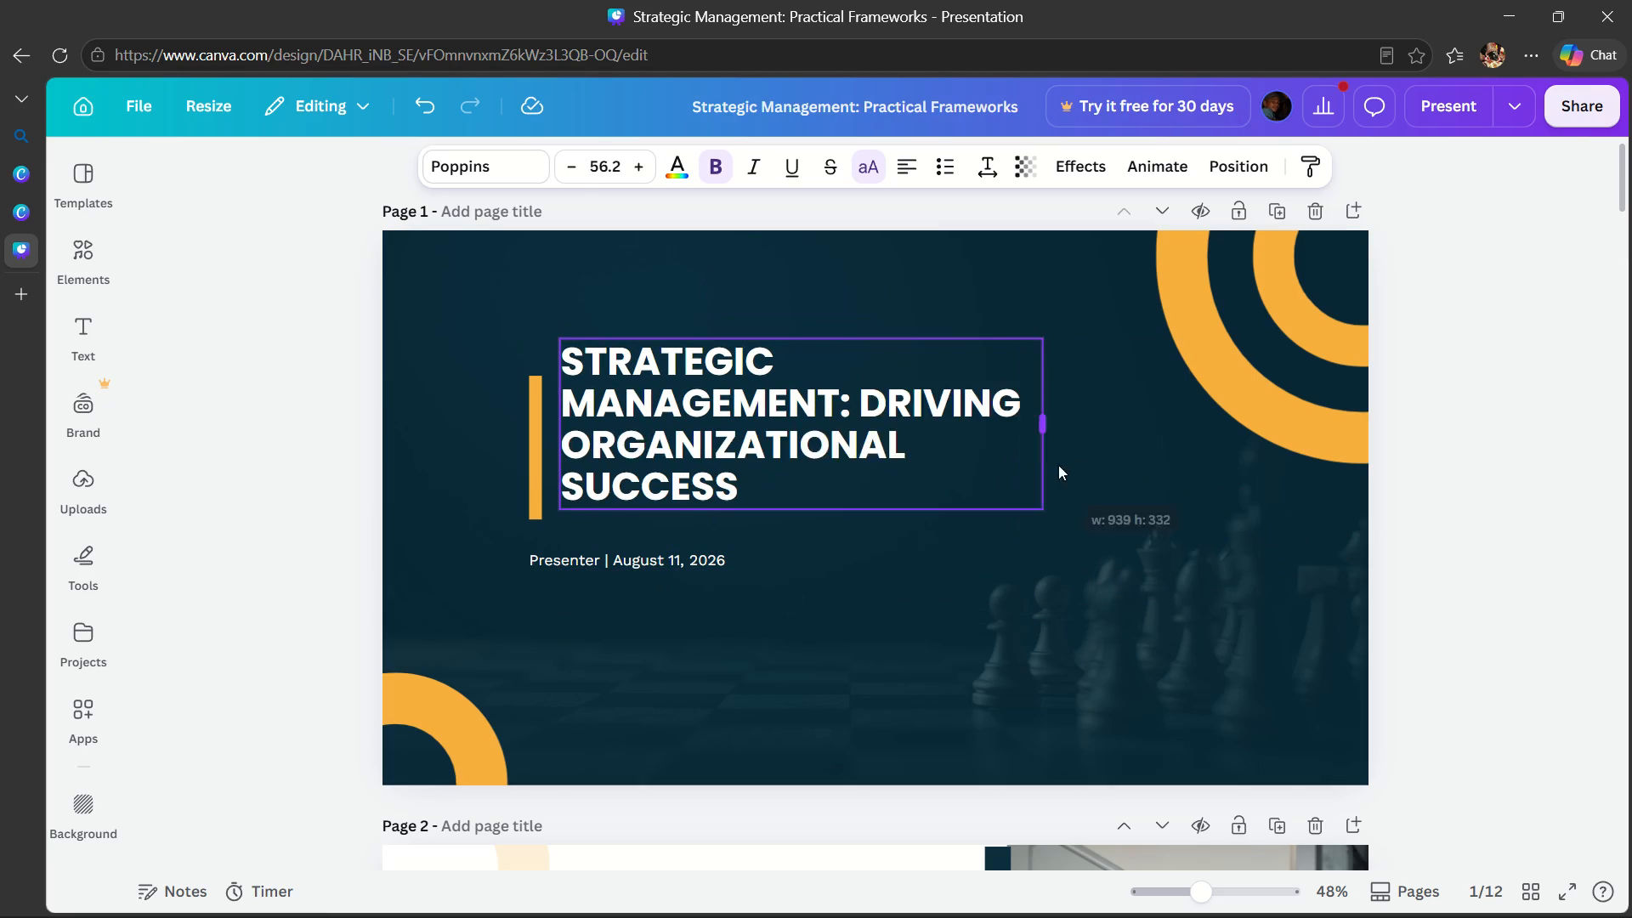
left_click_drag(1058, 465, 1190, 448)
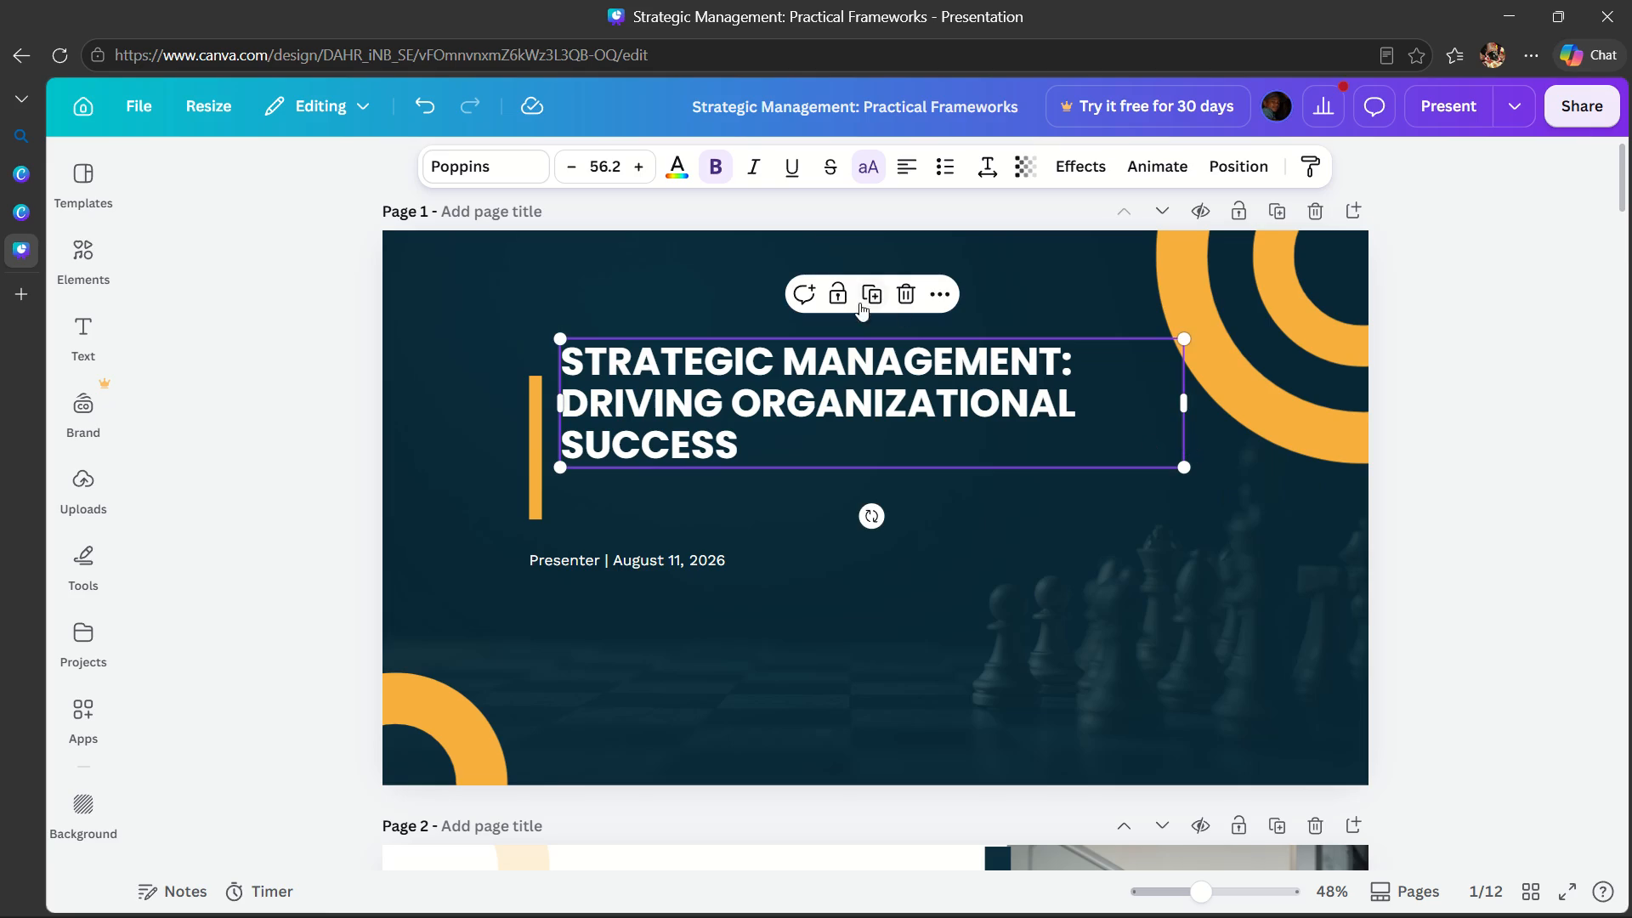
left_click_drag(852, 343, 847, 394)
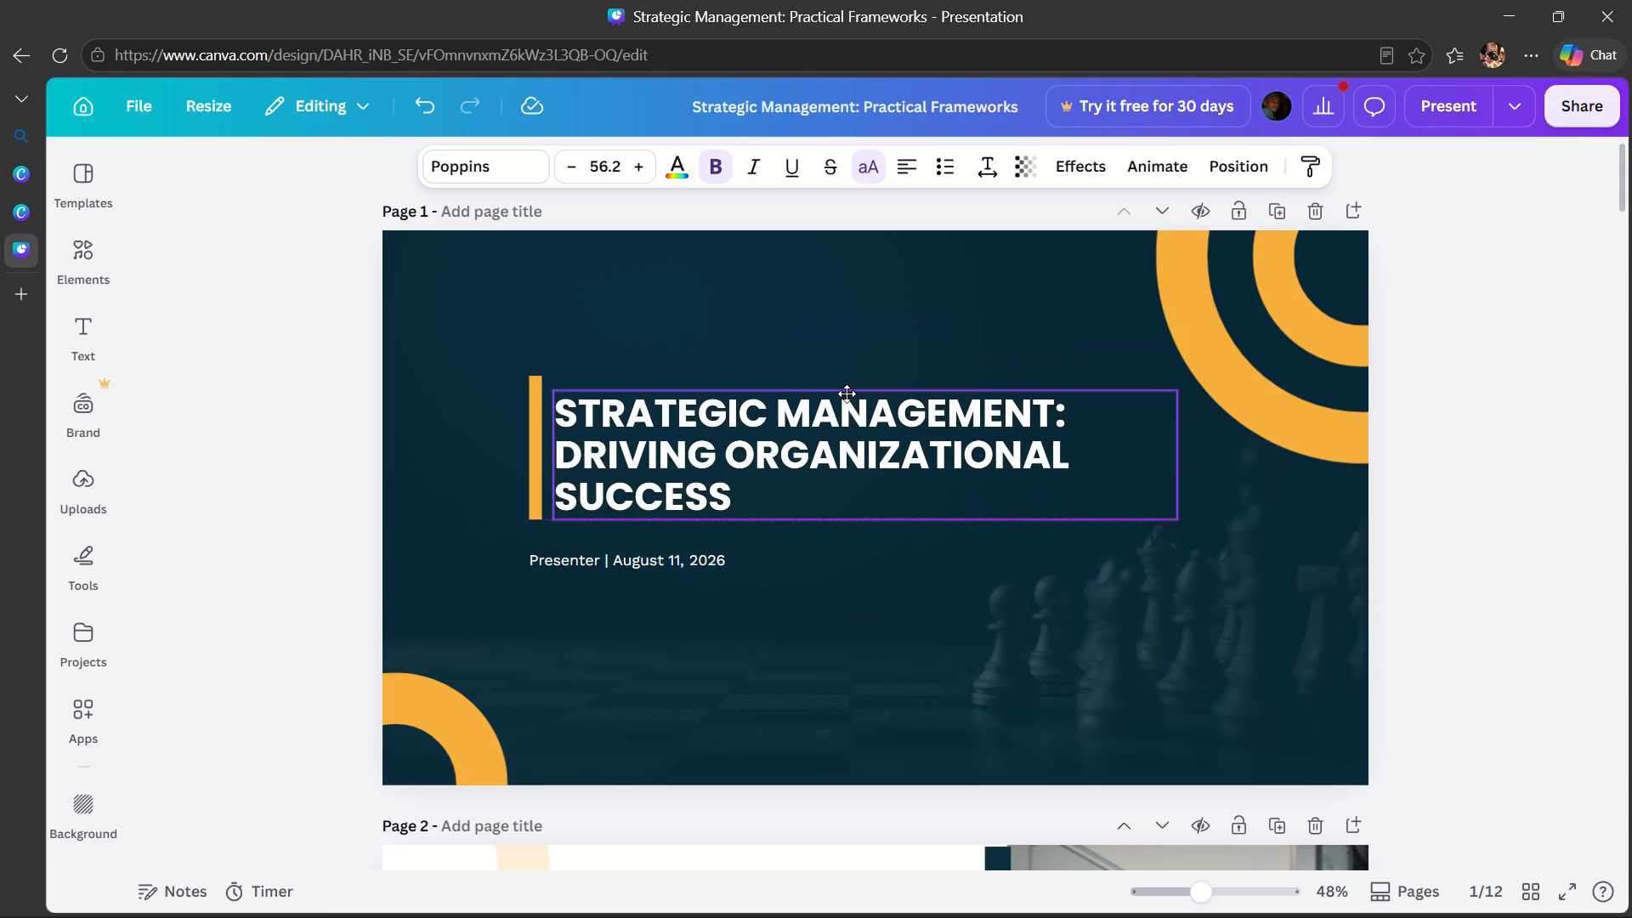
left_click_drag(847, 394, 846, 392)
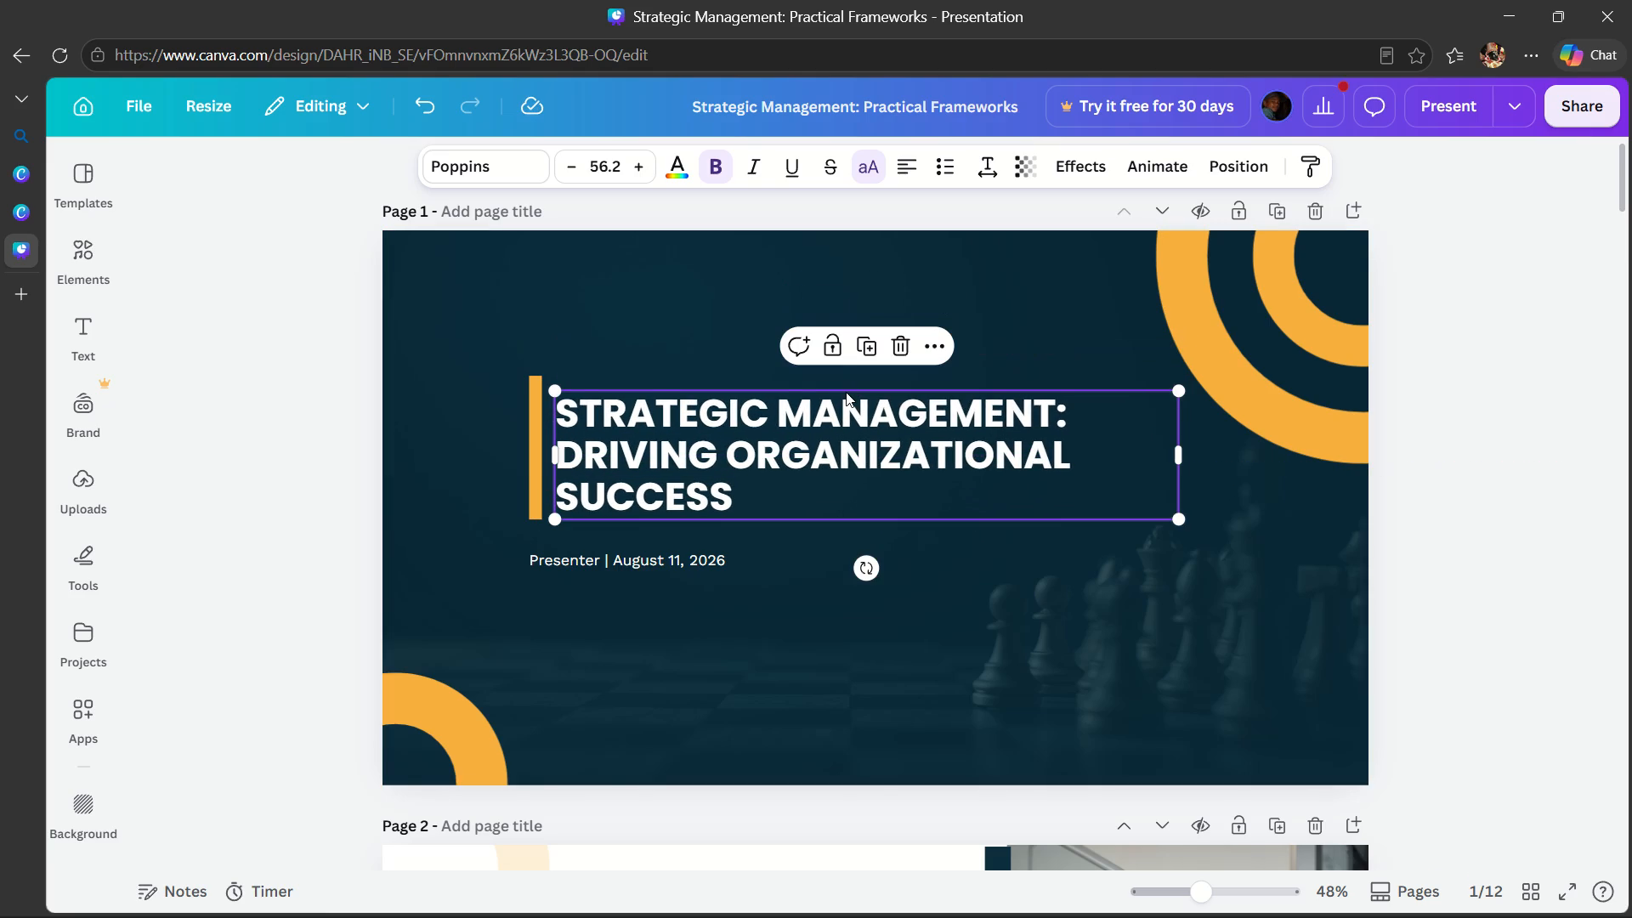
Delete the date from the presenter line below the page 1 title, leaving only "Presenter |".
left_click(662, 541)
left_click(657, 555)
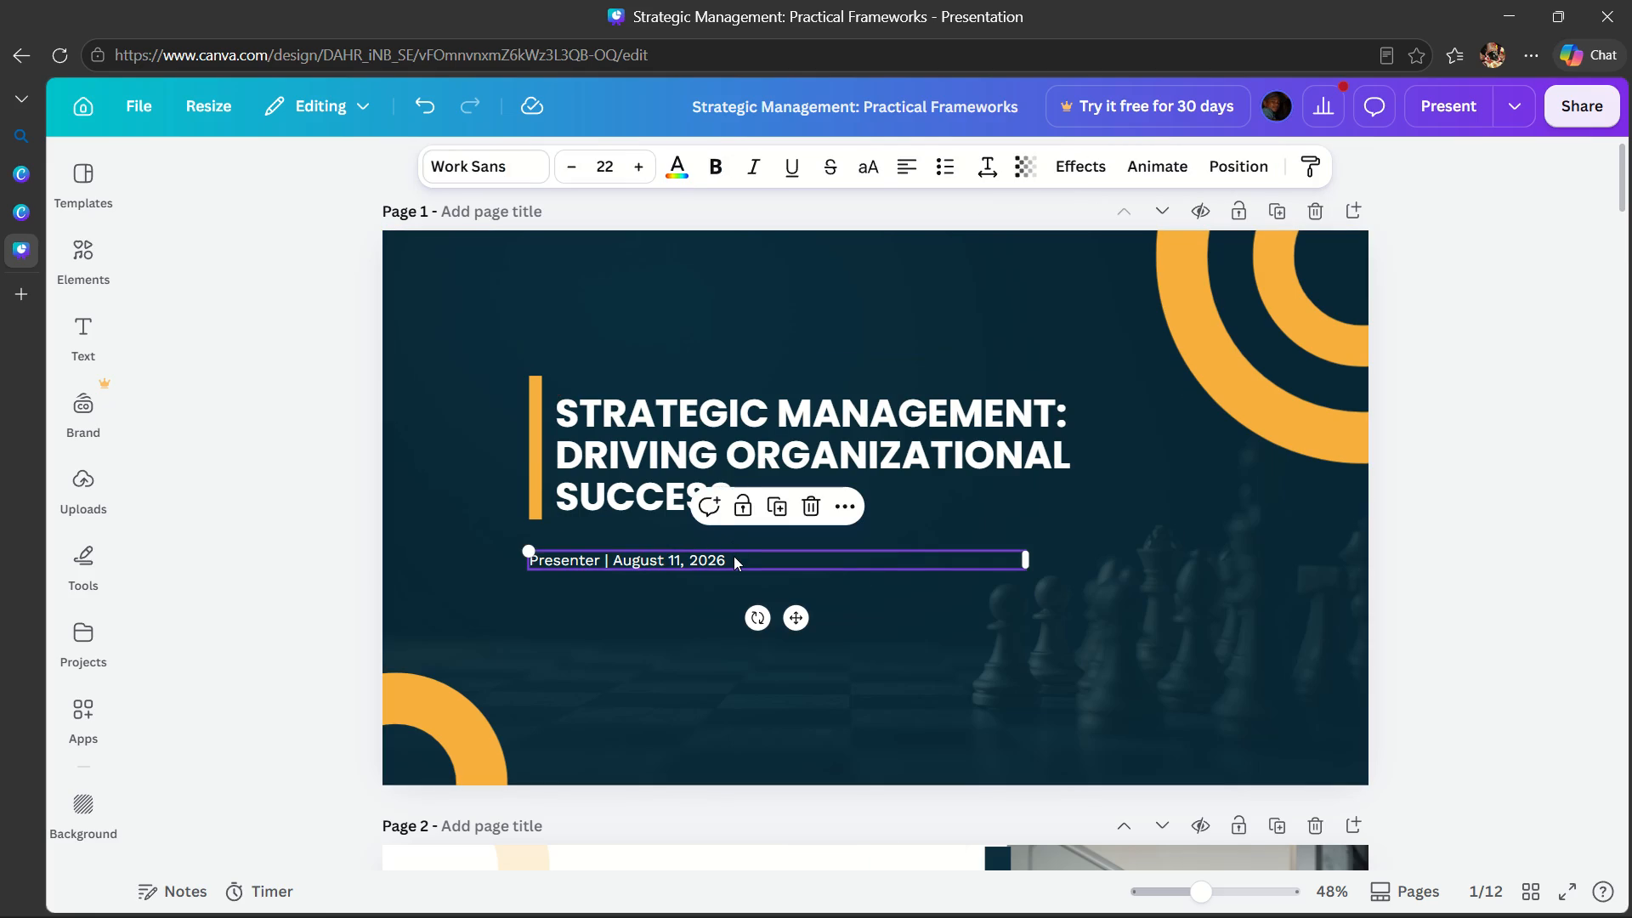
double_click(734, 556)
double_click(734, 556)
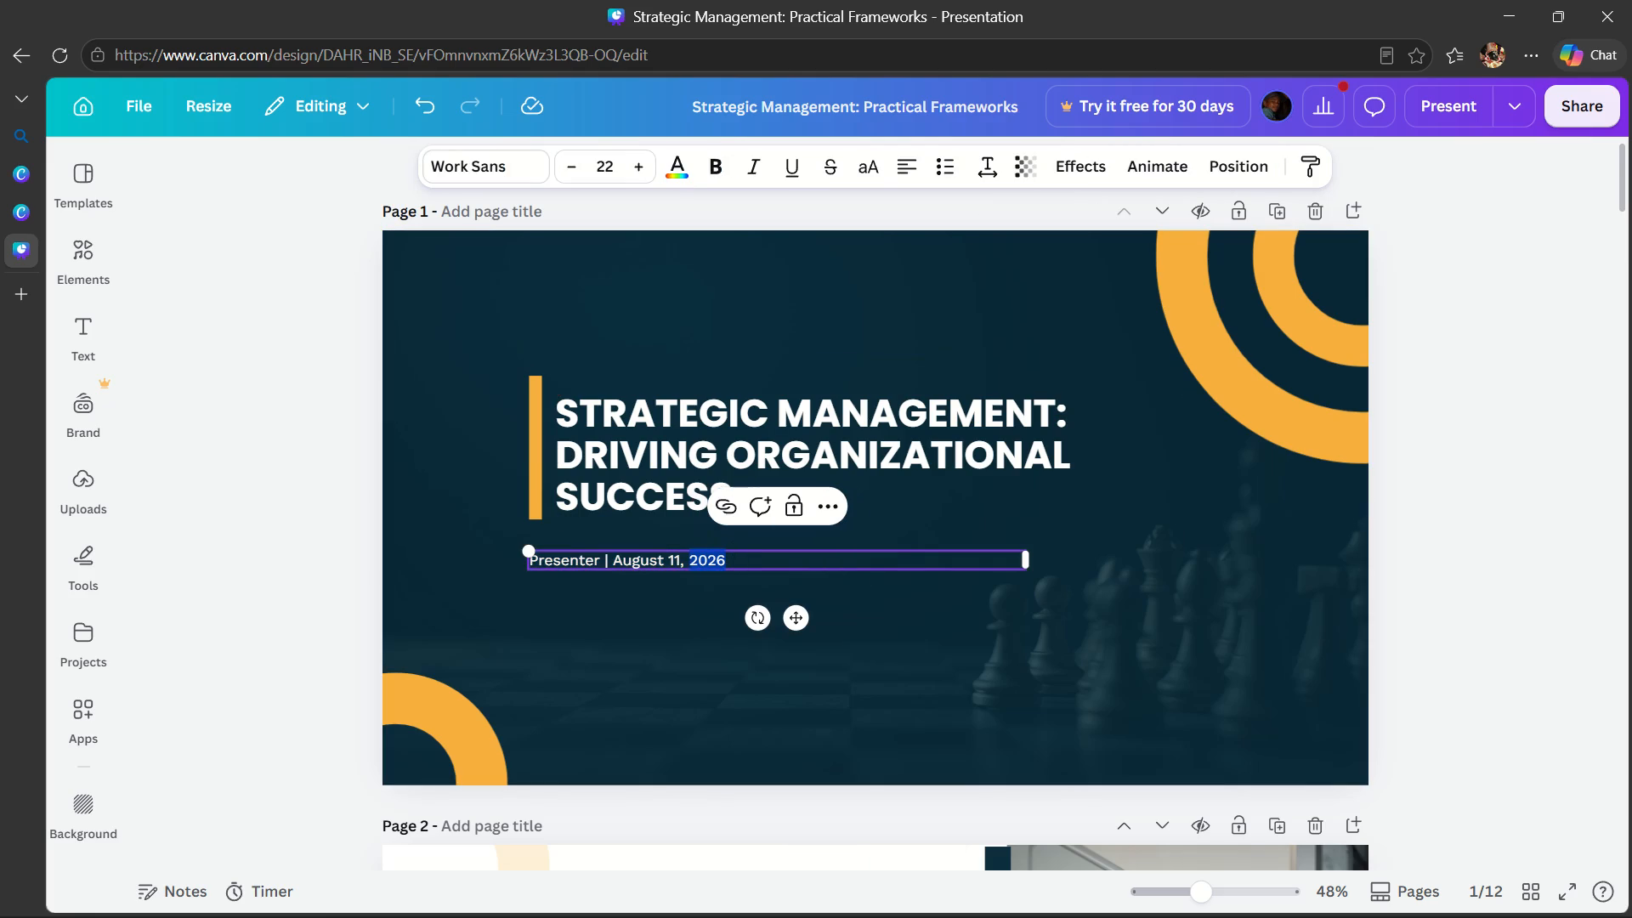
double_click(734, 556)
double_click(734, 556)
double_click(734, 556)
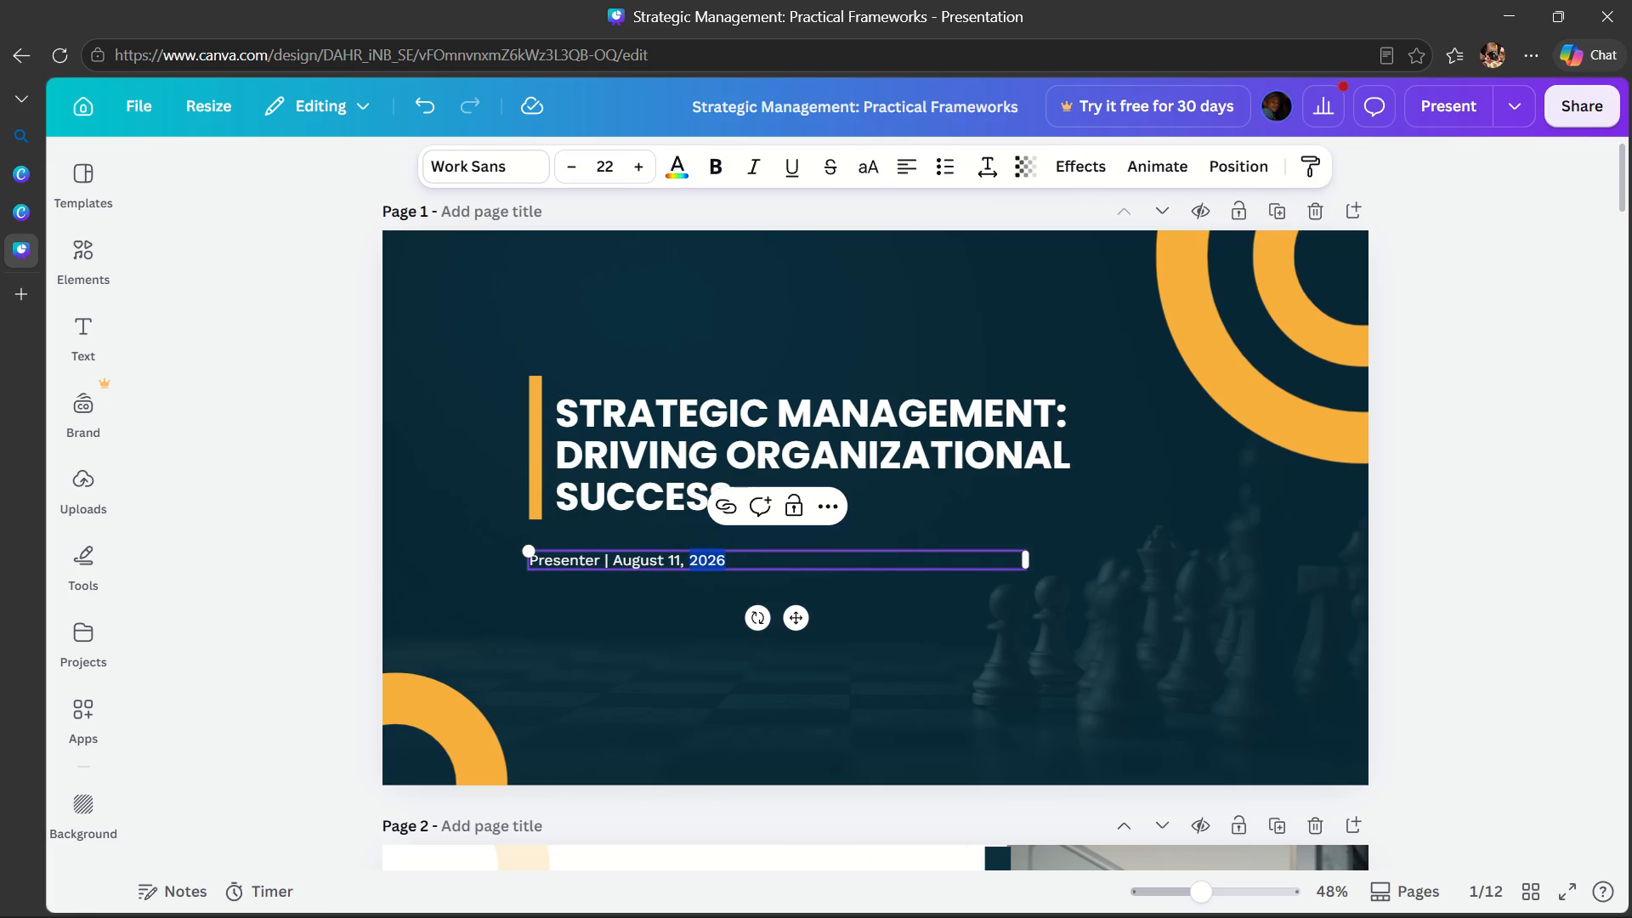
key("BackSpace")
double_click(734, 556)
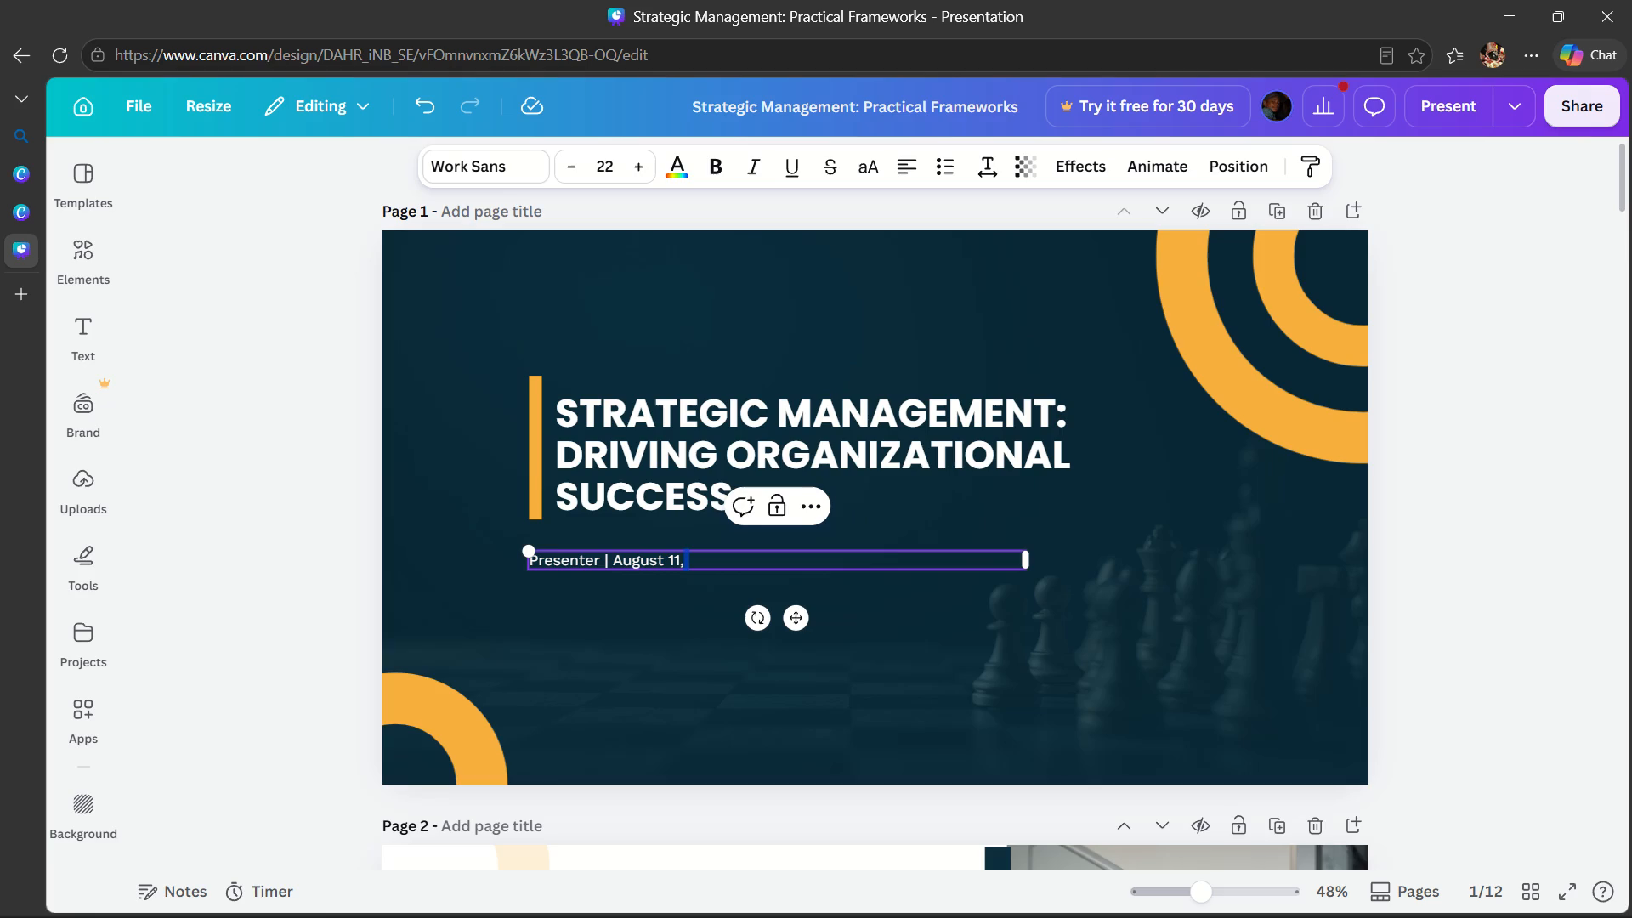
key("BackSpace")
double_click(734, 556)
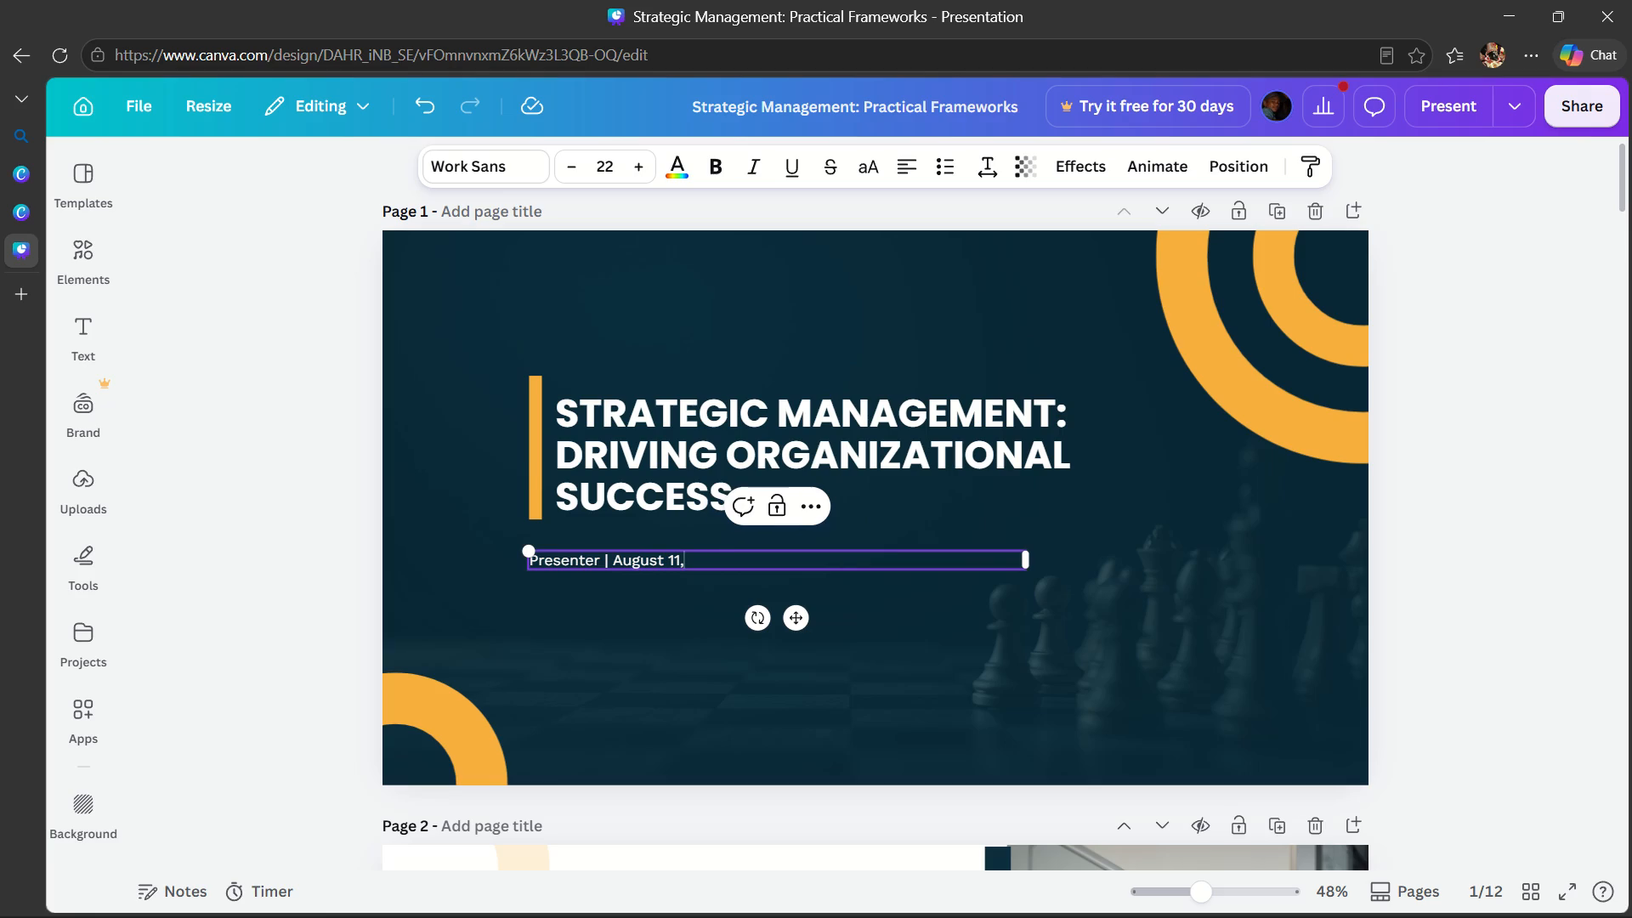
double_click(734, 556)
double_click(734, 556)
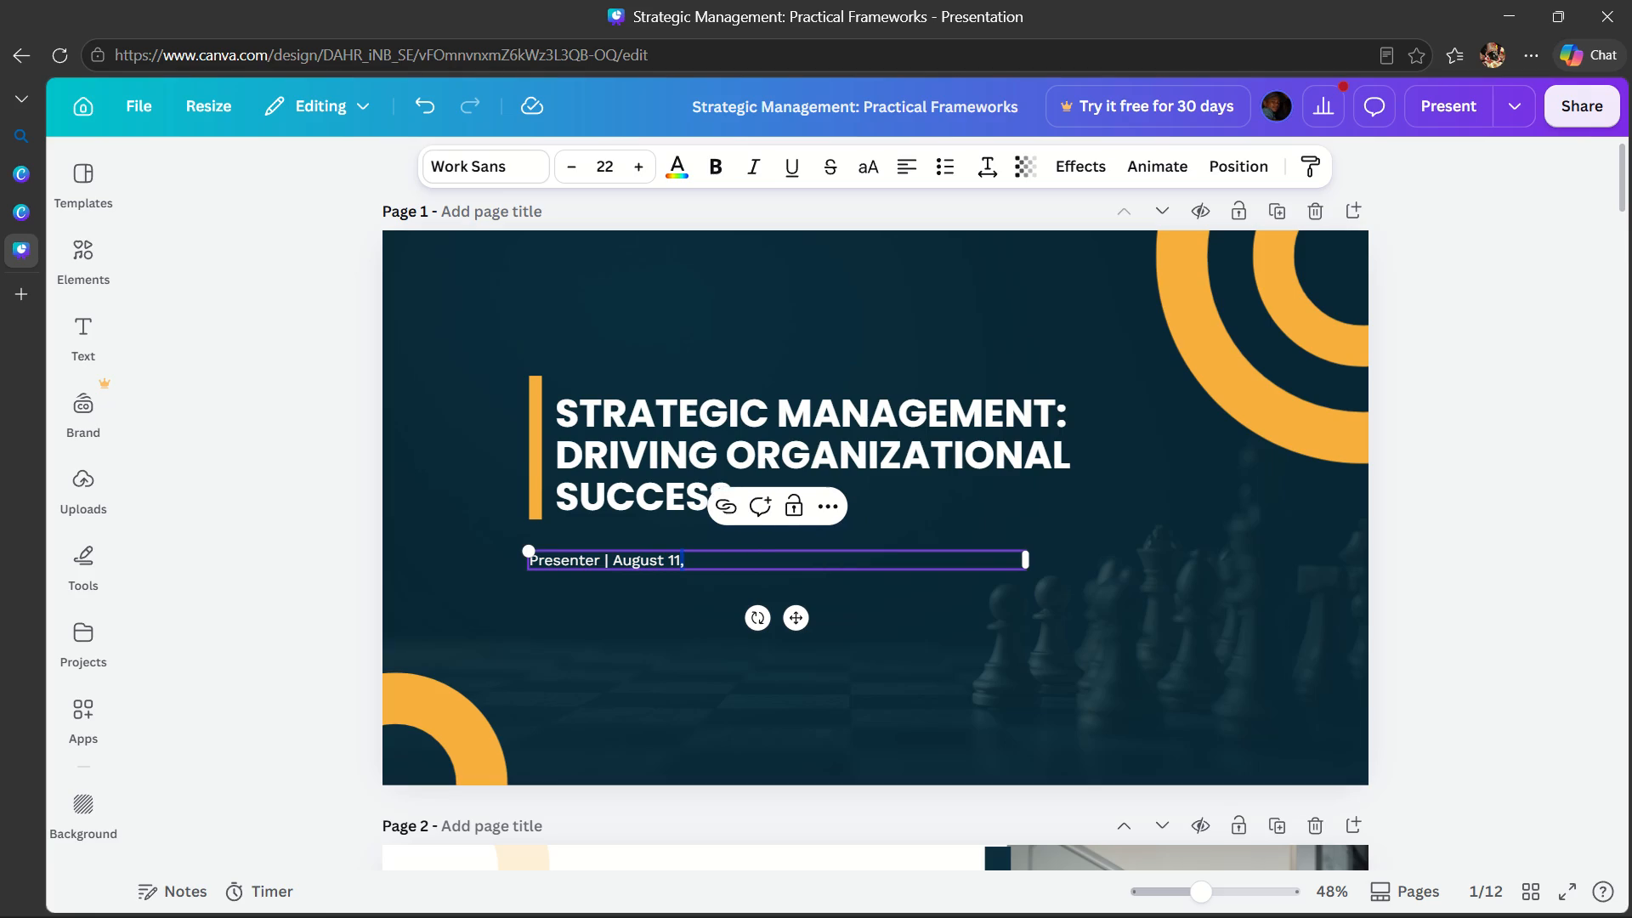
key("BackSpace")
double_click(734, 556)
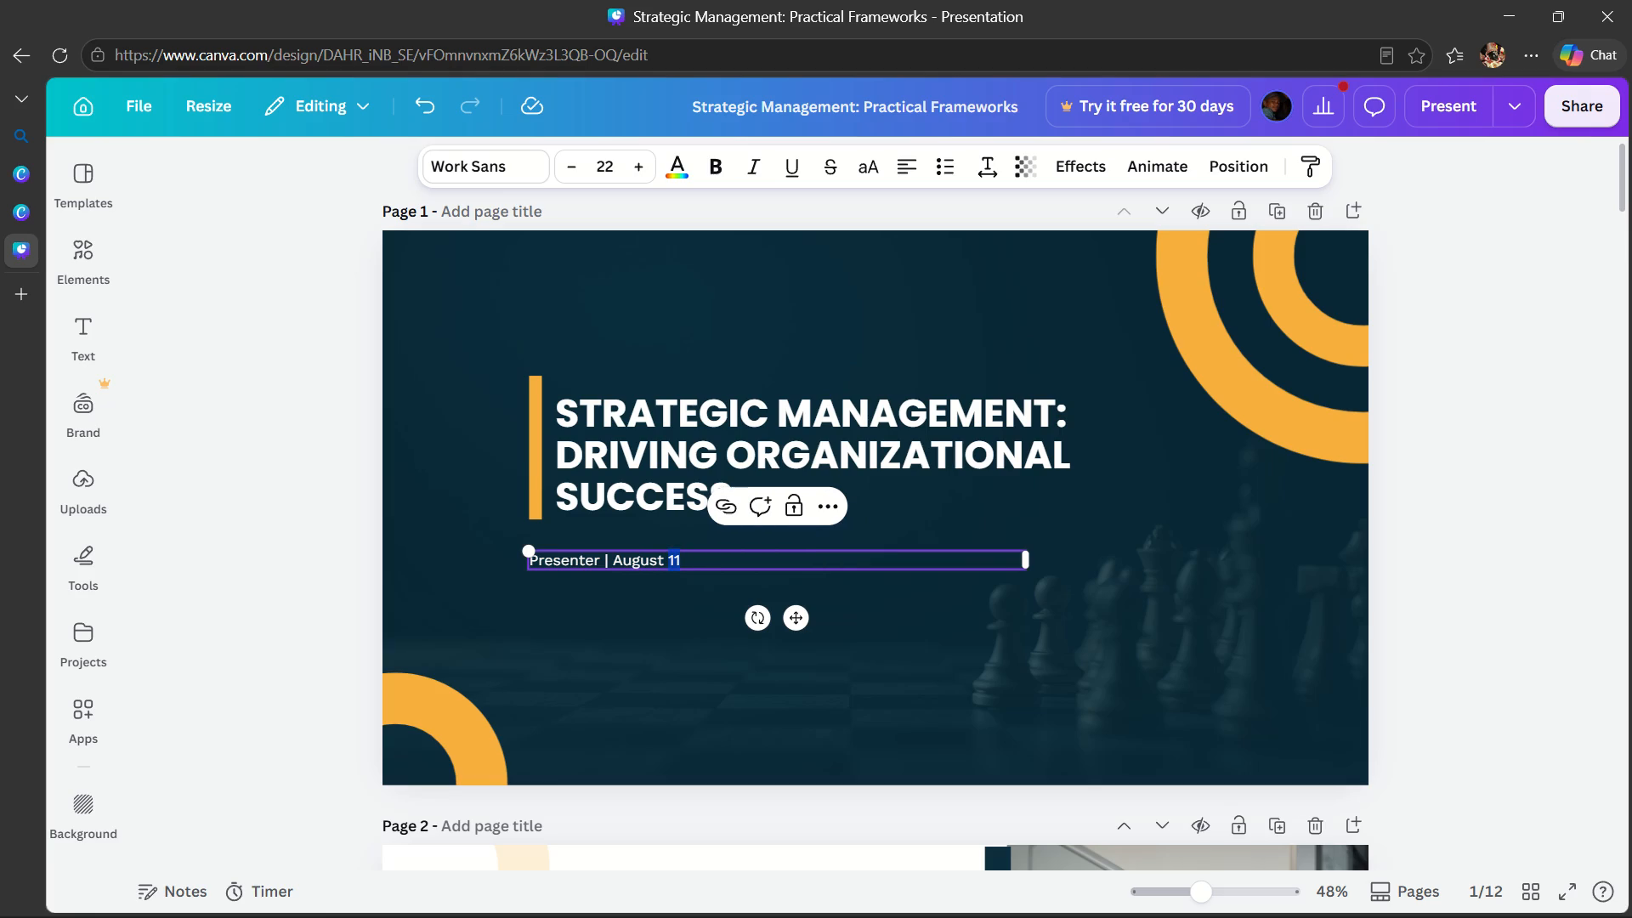
key("BackSpace")
double_click(734, 556)
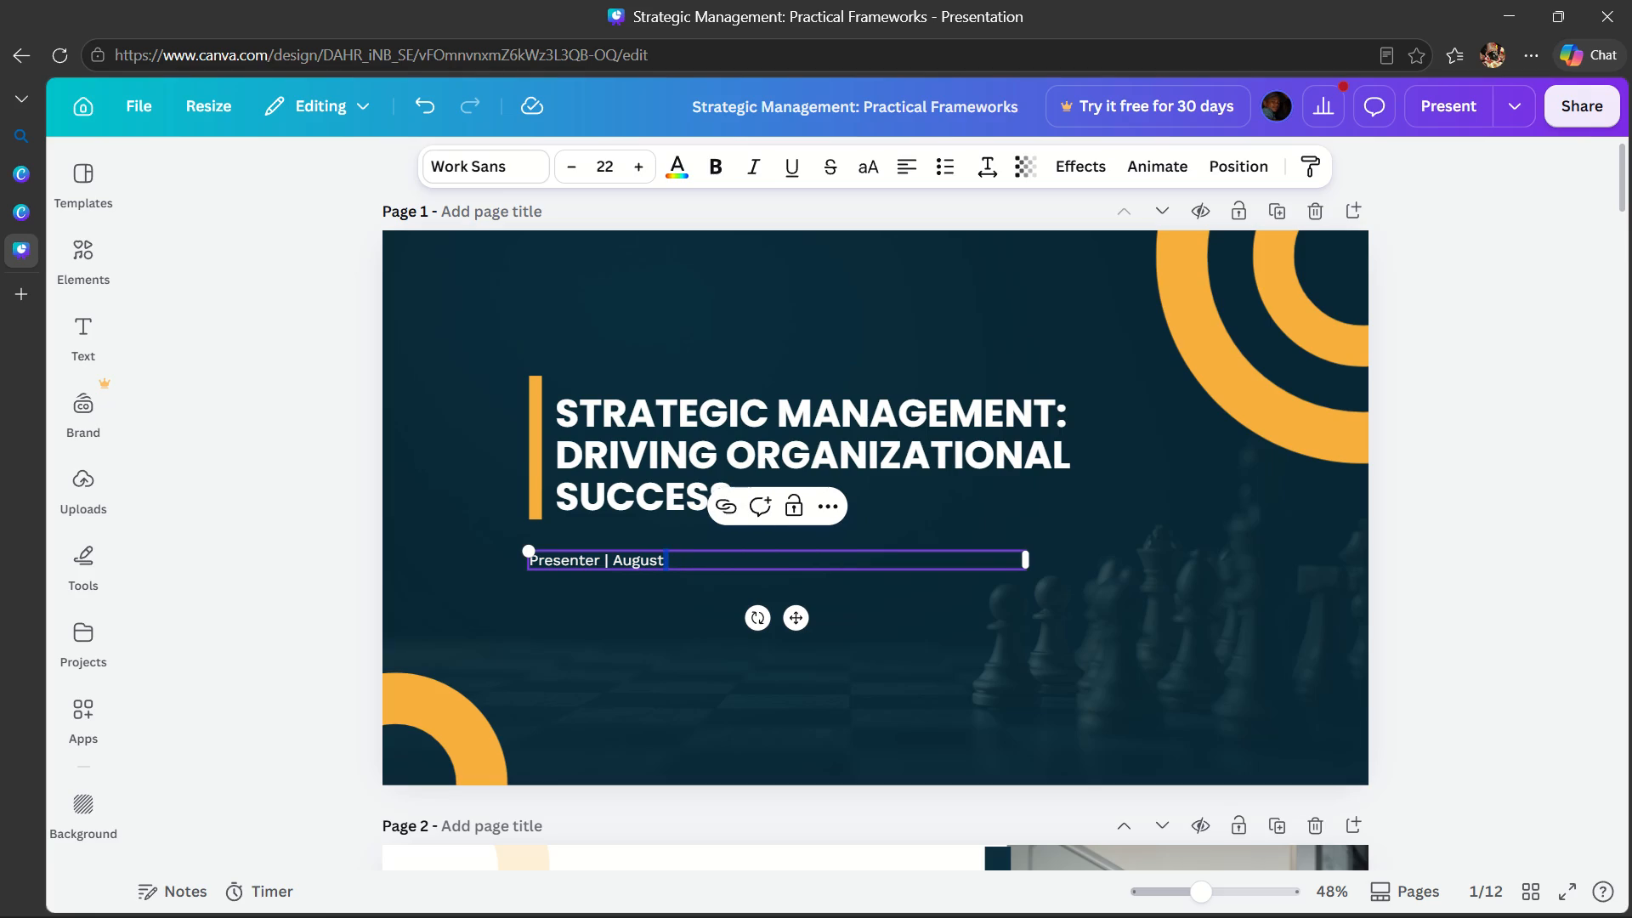
key("BackSpace")
double_click(734, 556)
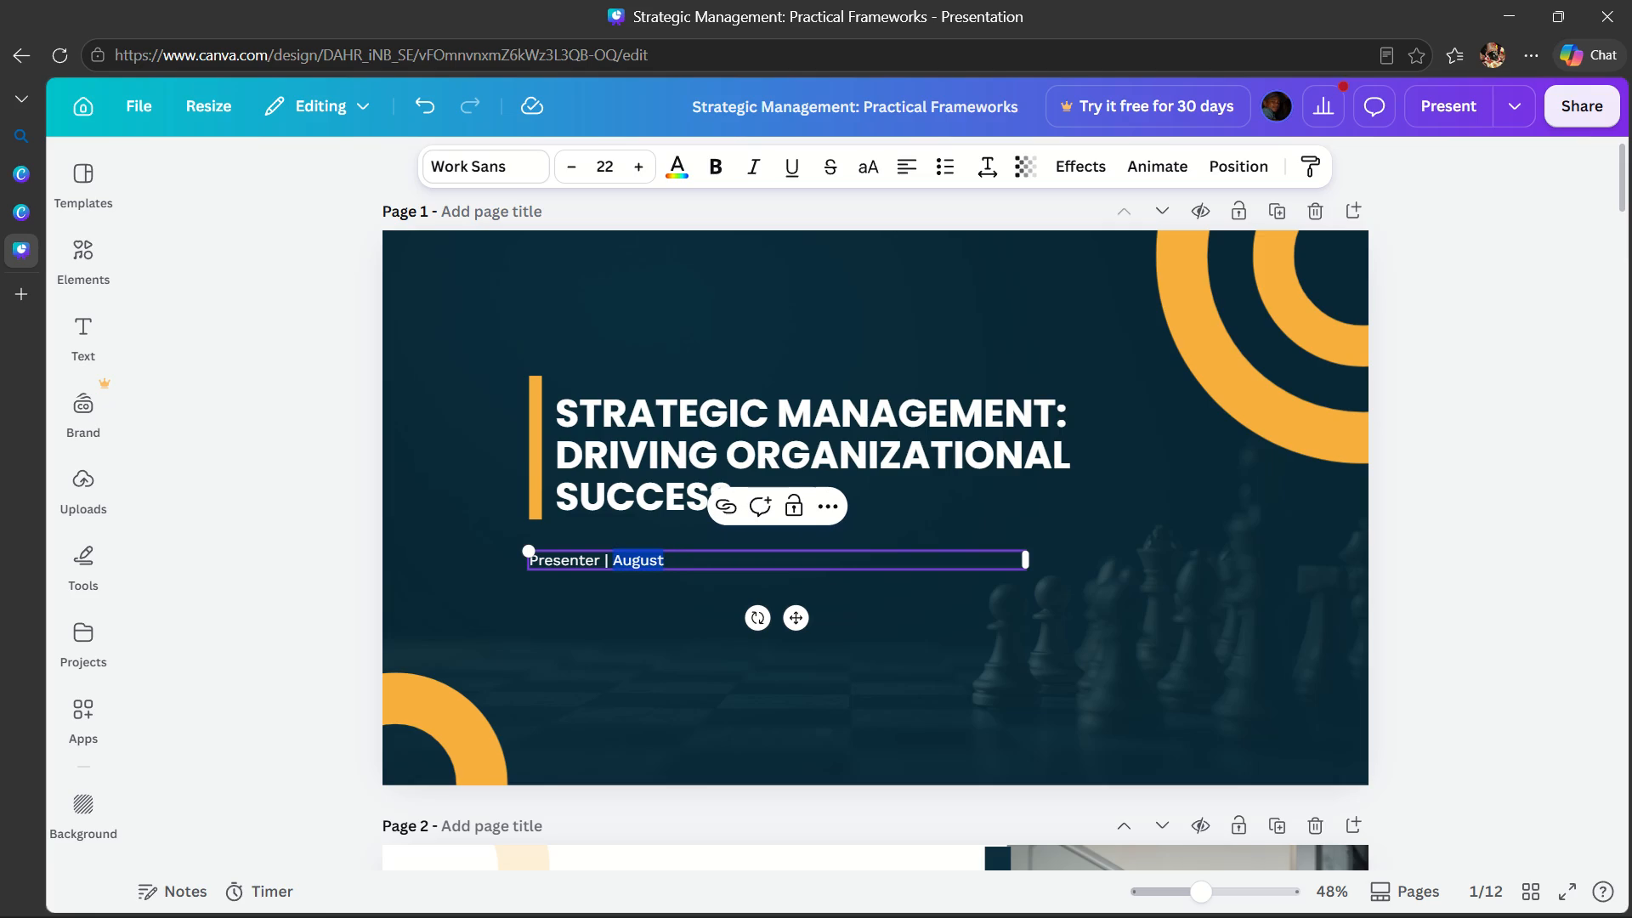
key("BackSpace")
left_click(638, 712)
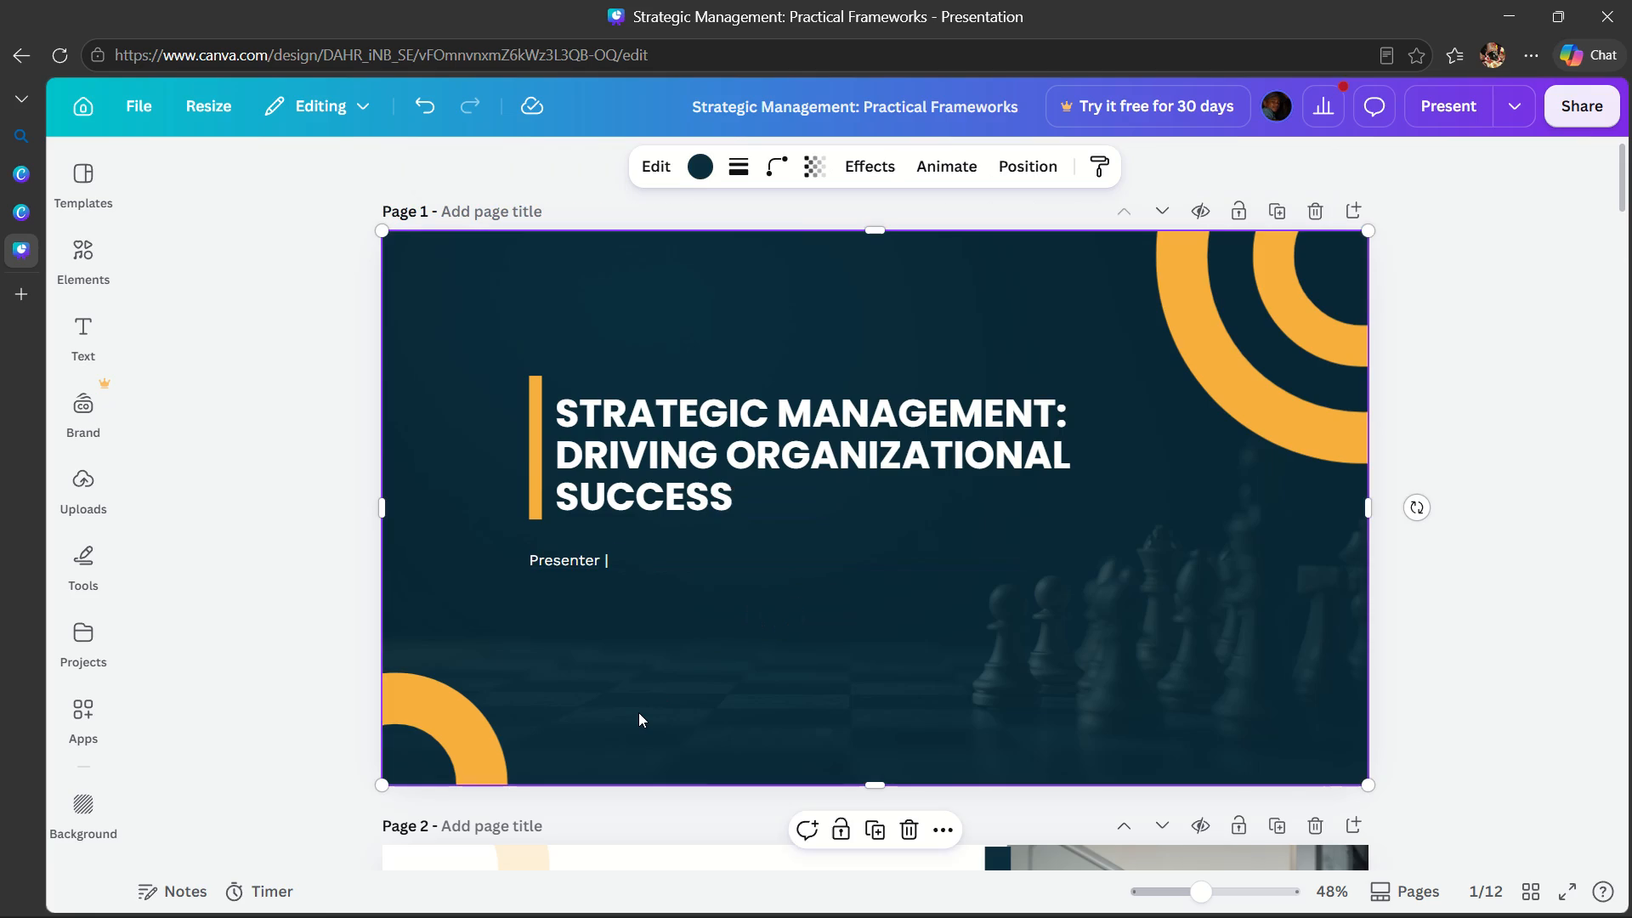
Apply the Shift text animation to the page 3 heading "33% More Likely to Outperform Competitors".
scroll(698, 656, "down", 2)
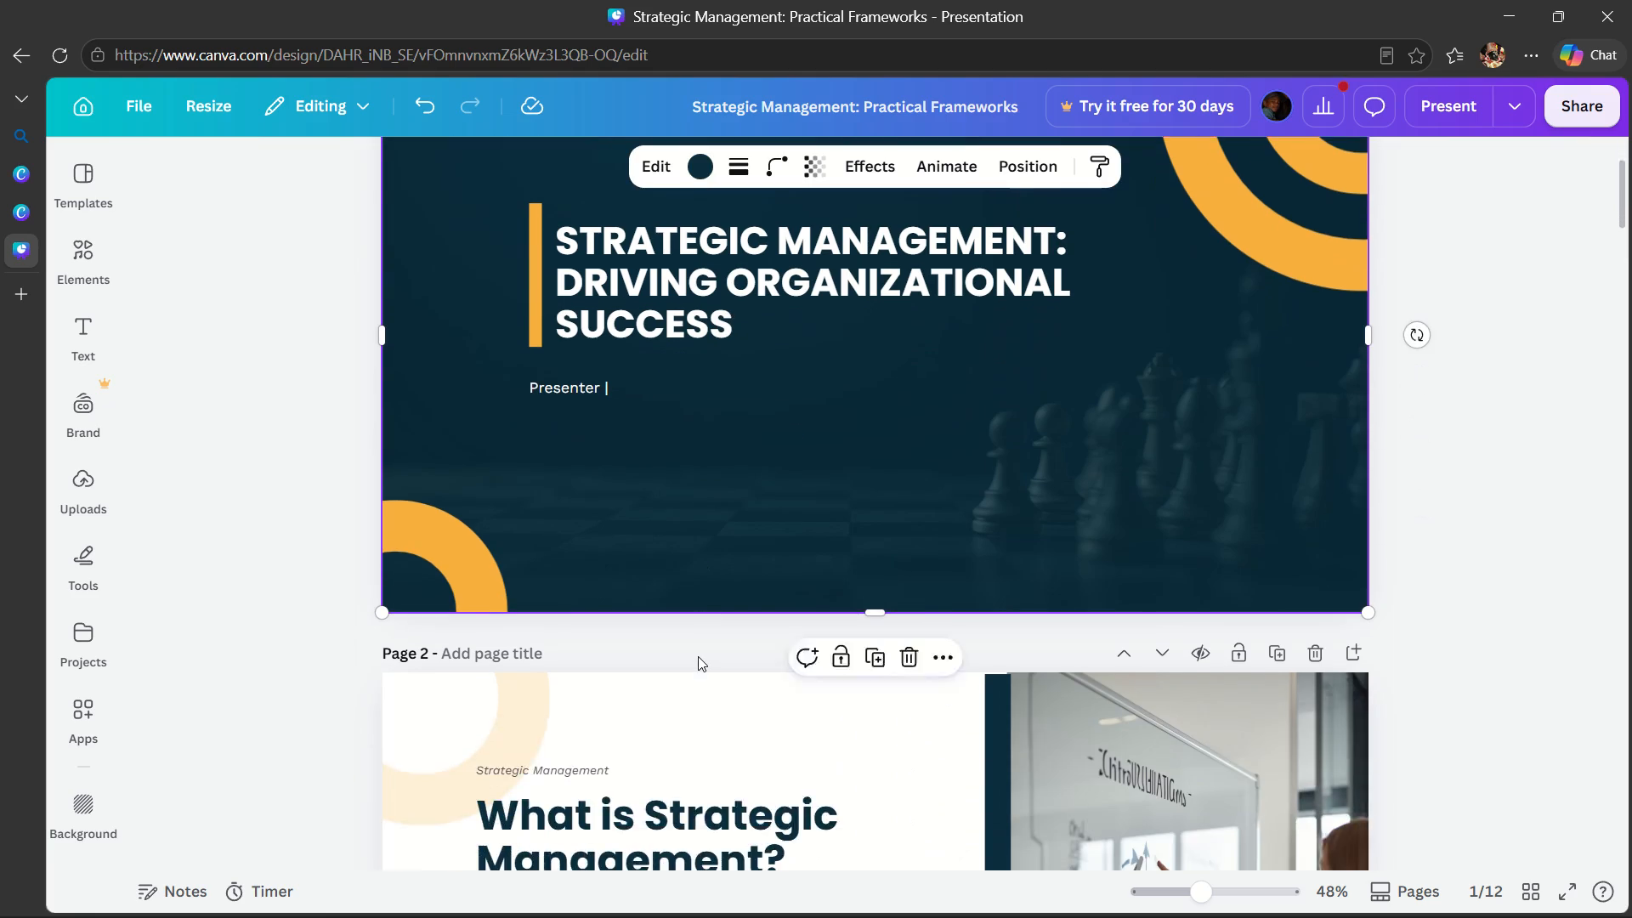
scroll(698, 656, "down", 4)
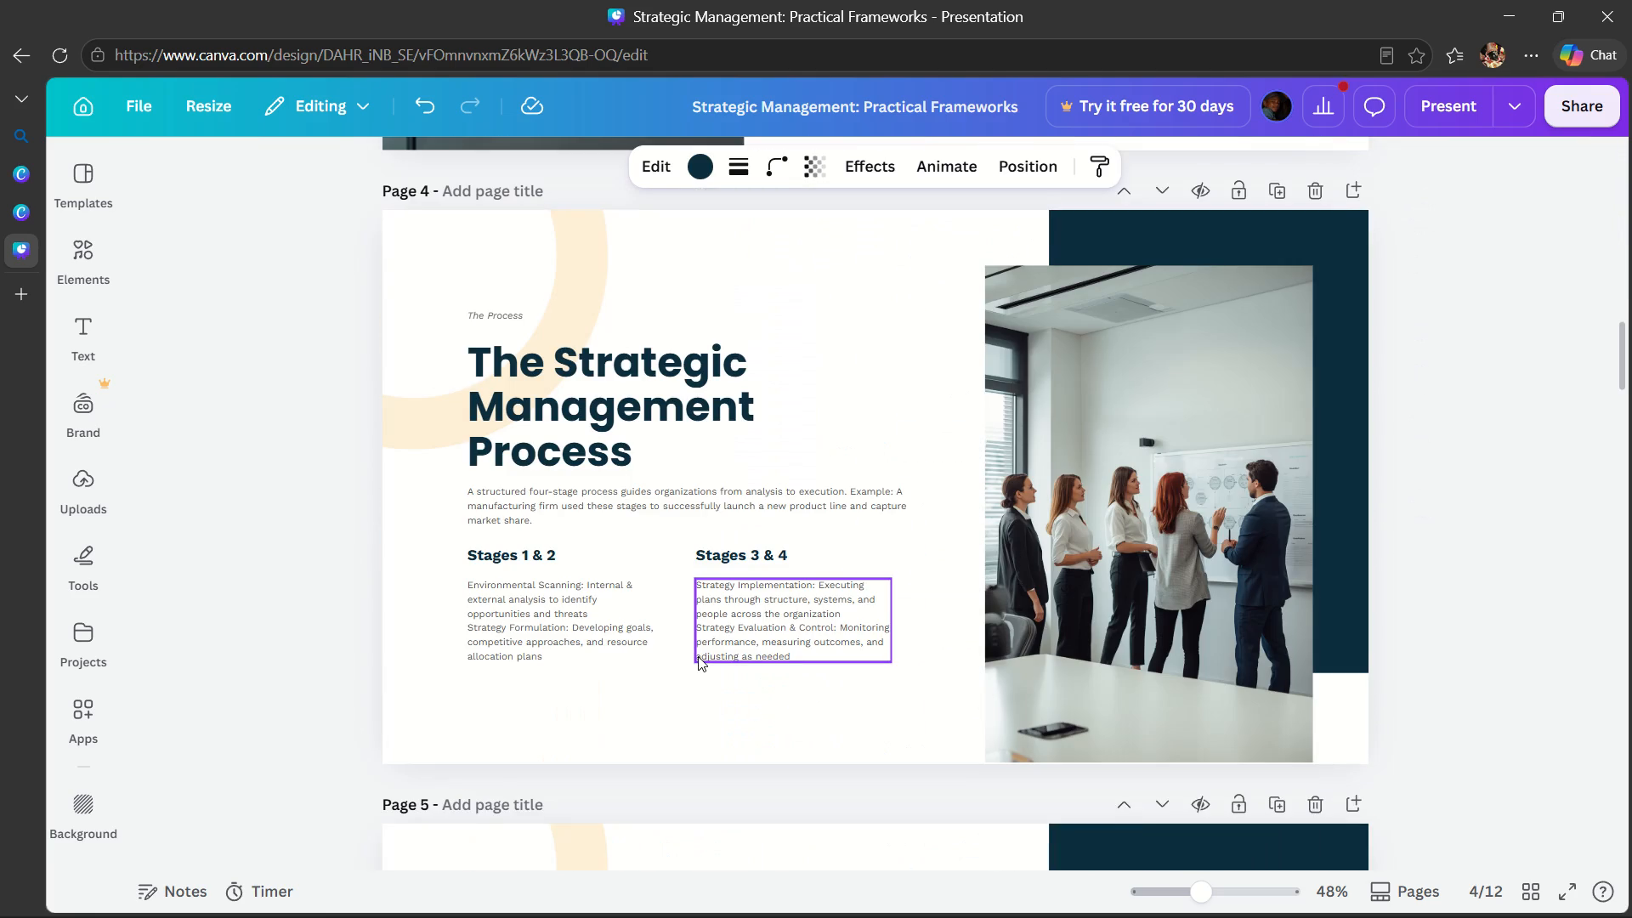
scroll(698, 656, "up", 5)
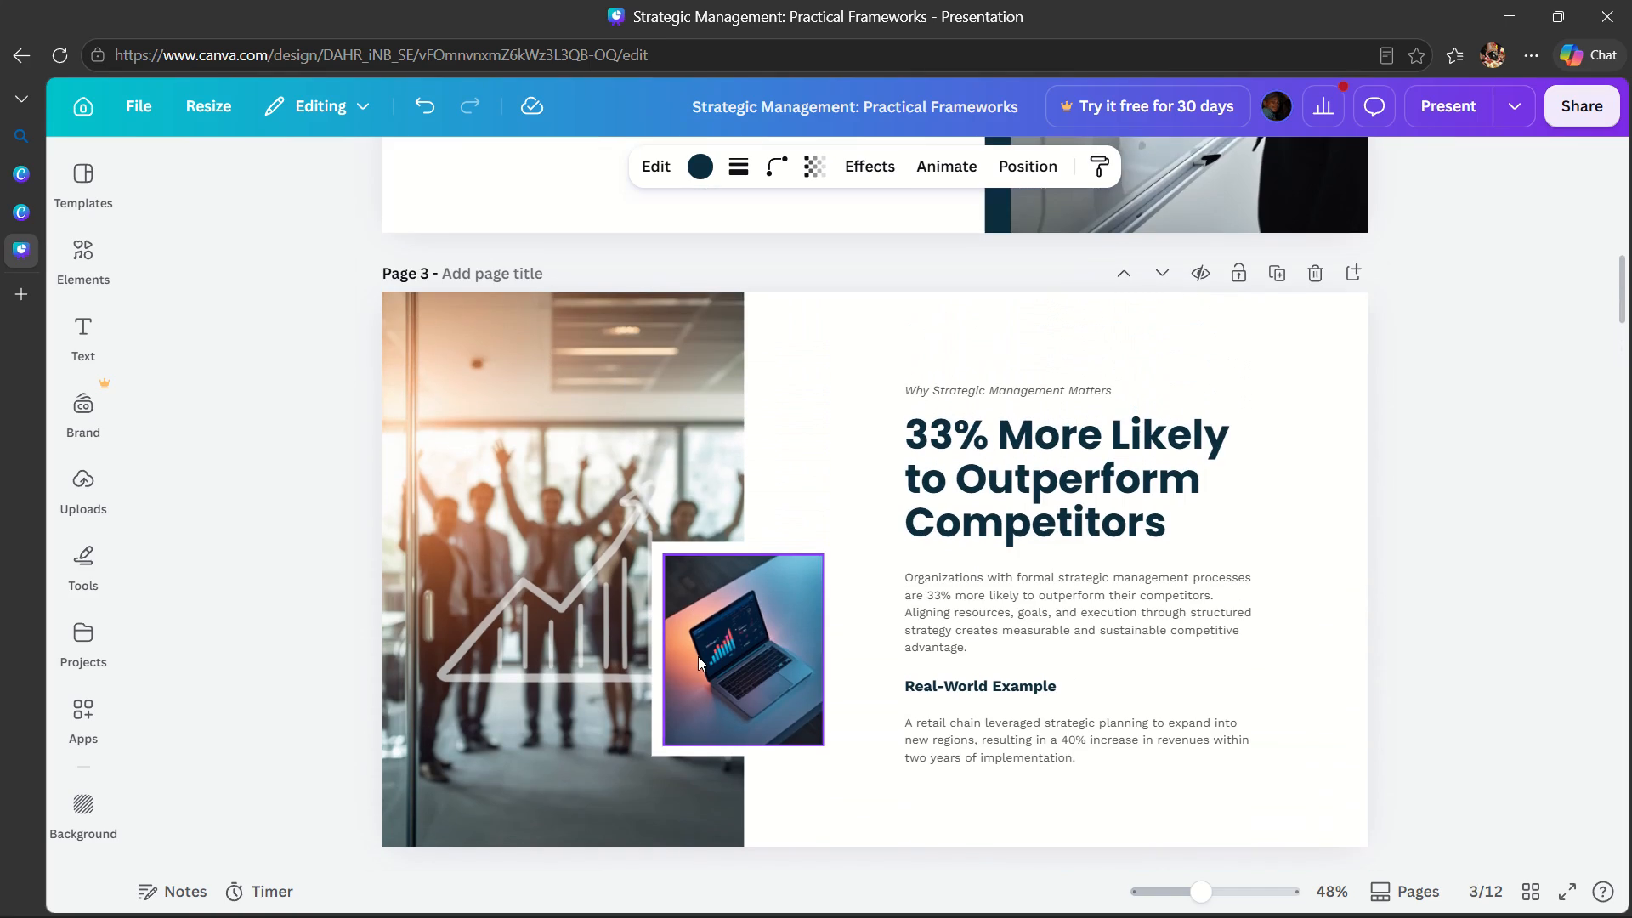
scroll(698, 656, "up", 1)
left_click(1080, 431)
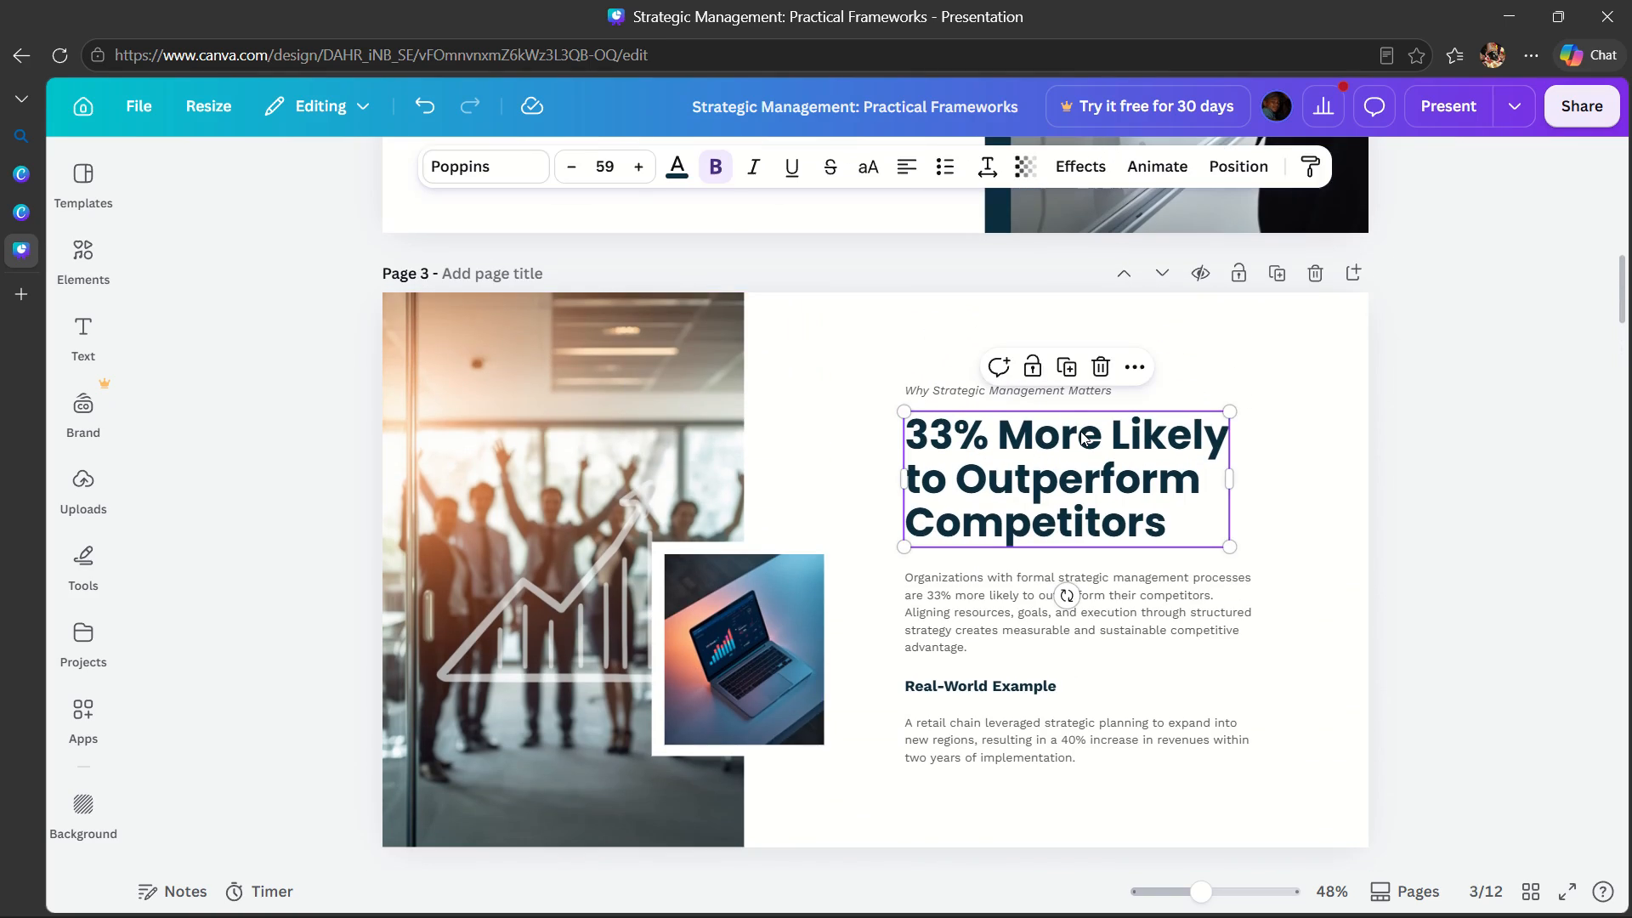
left_click(1109, 171)
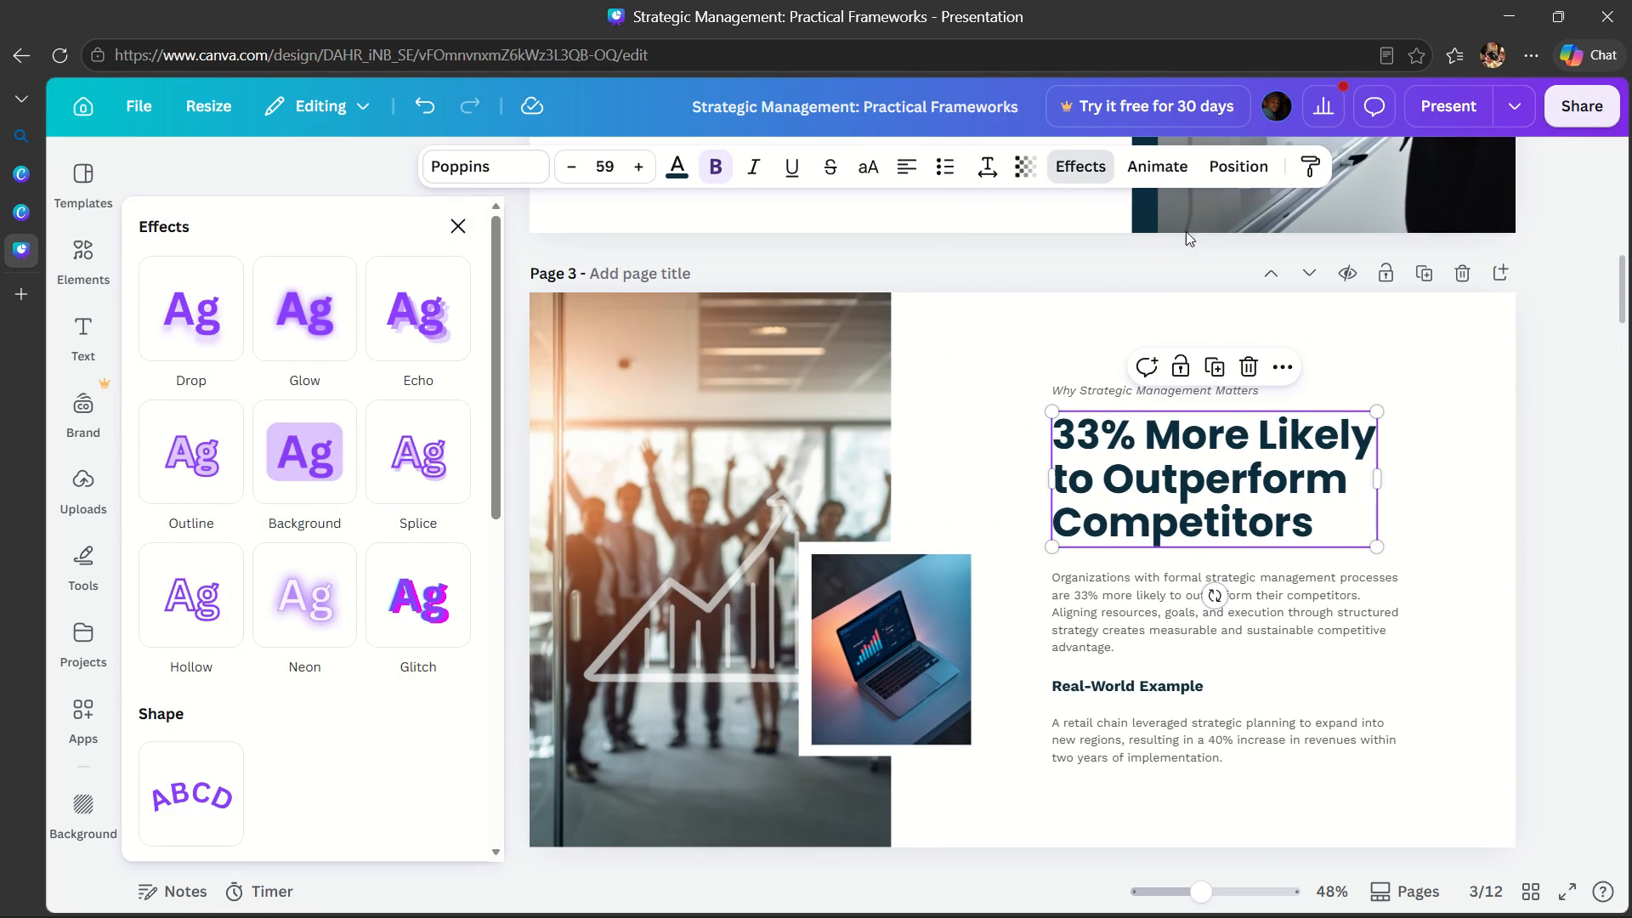
left_click(1173, 160)
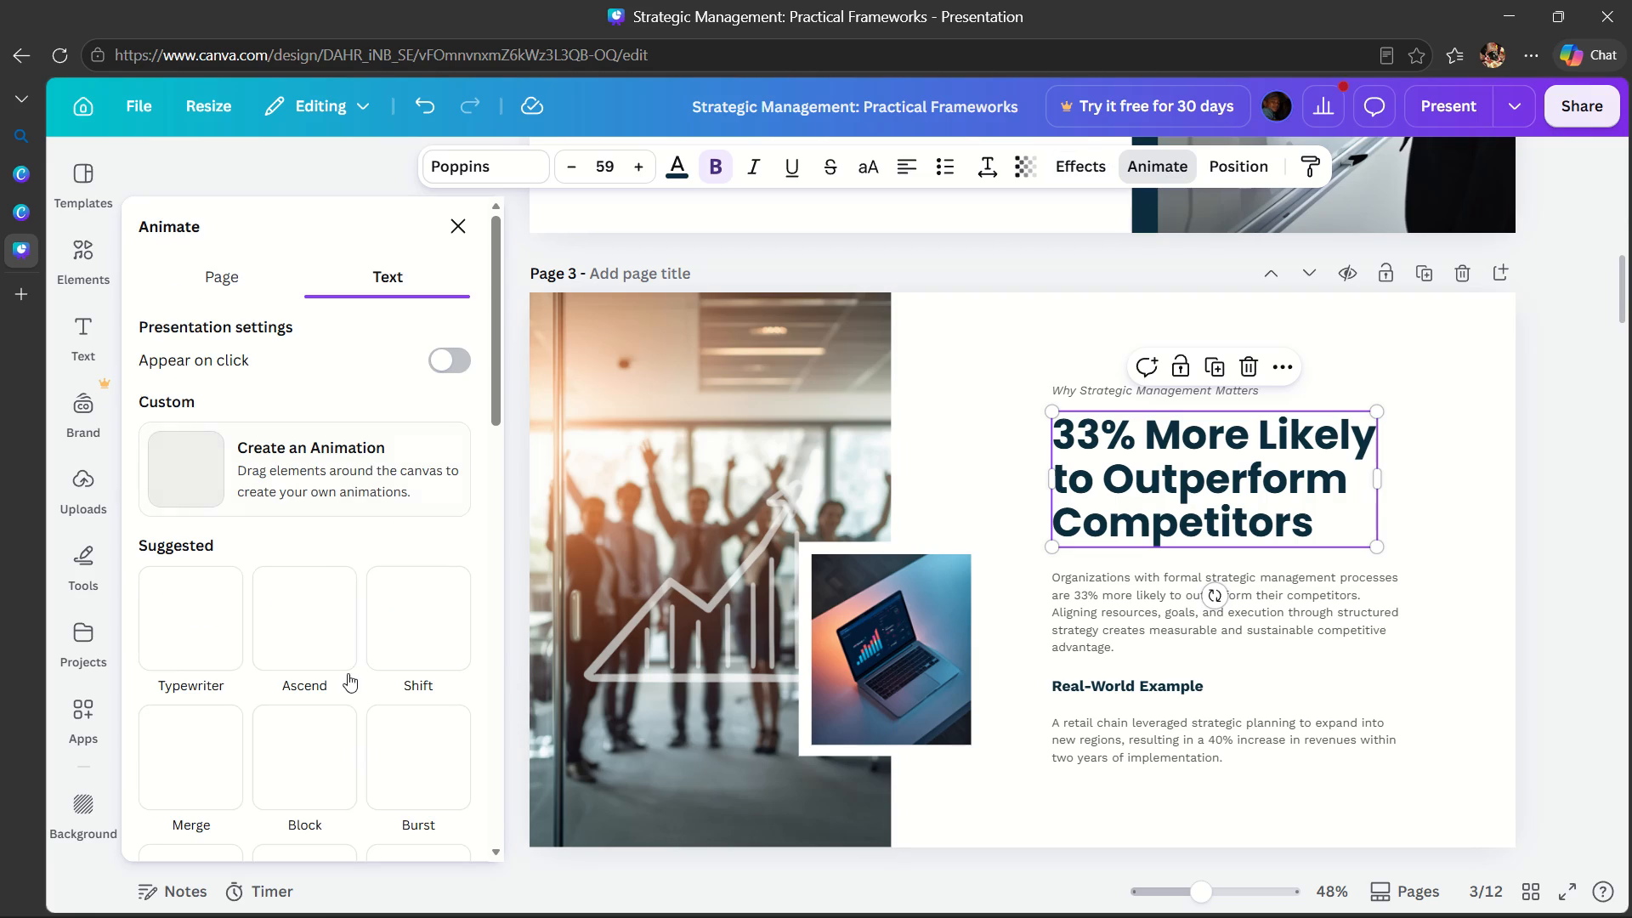
left_click(419, 609)
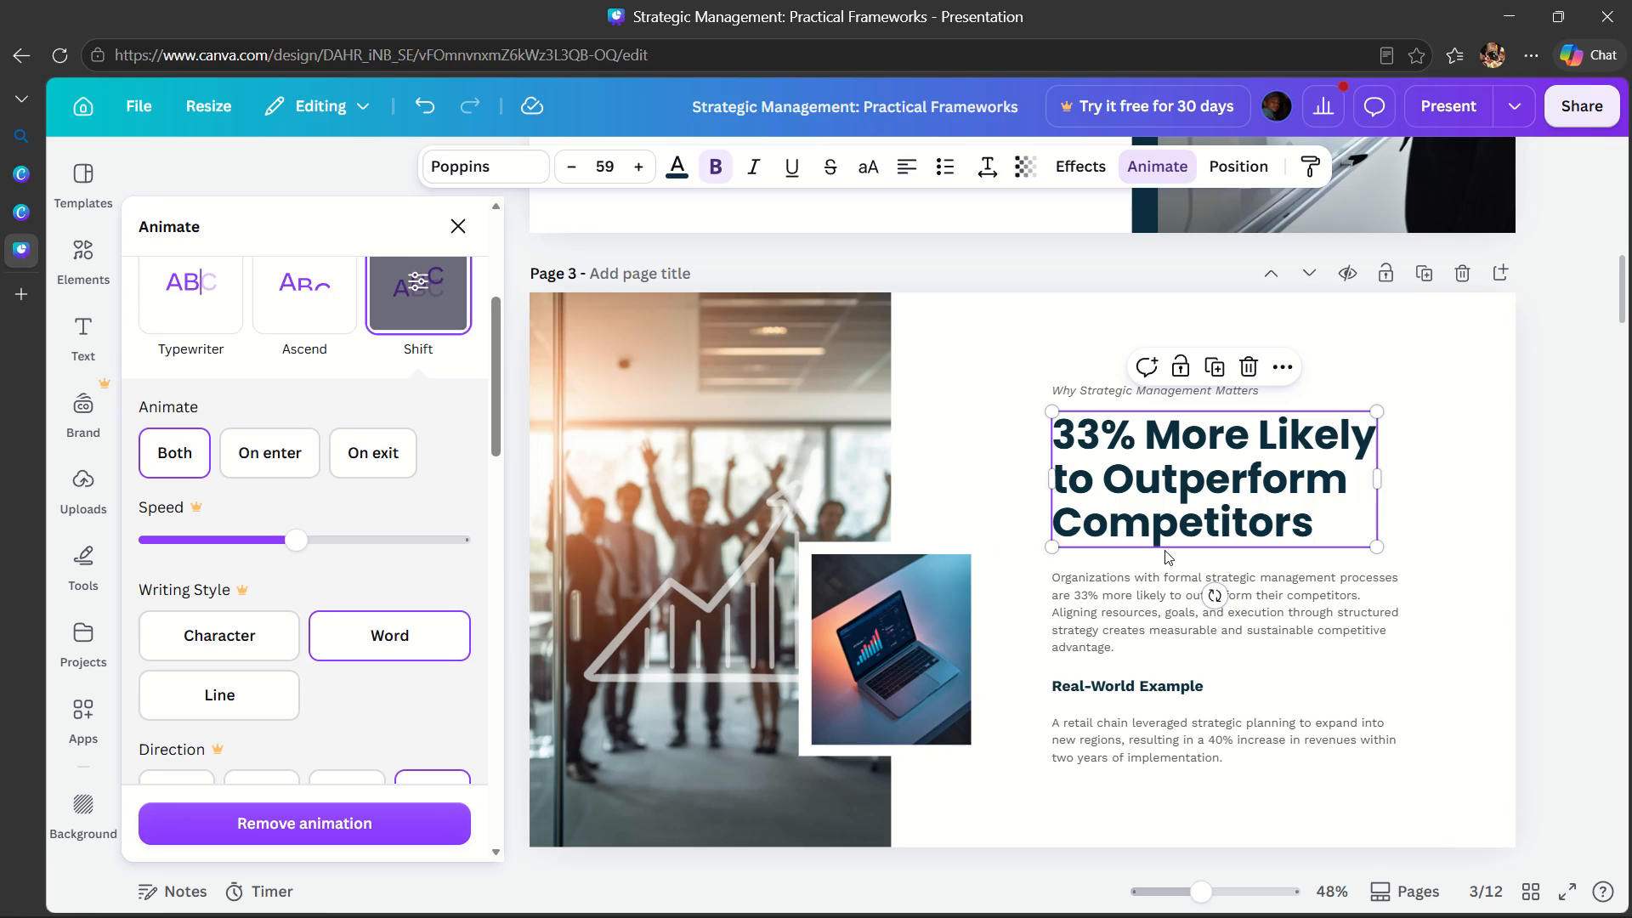
Animate both body paragraphs on page 3 with Typewriter and the "Real-World Example" subheading with Burst.
left_click(1147, 583)
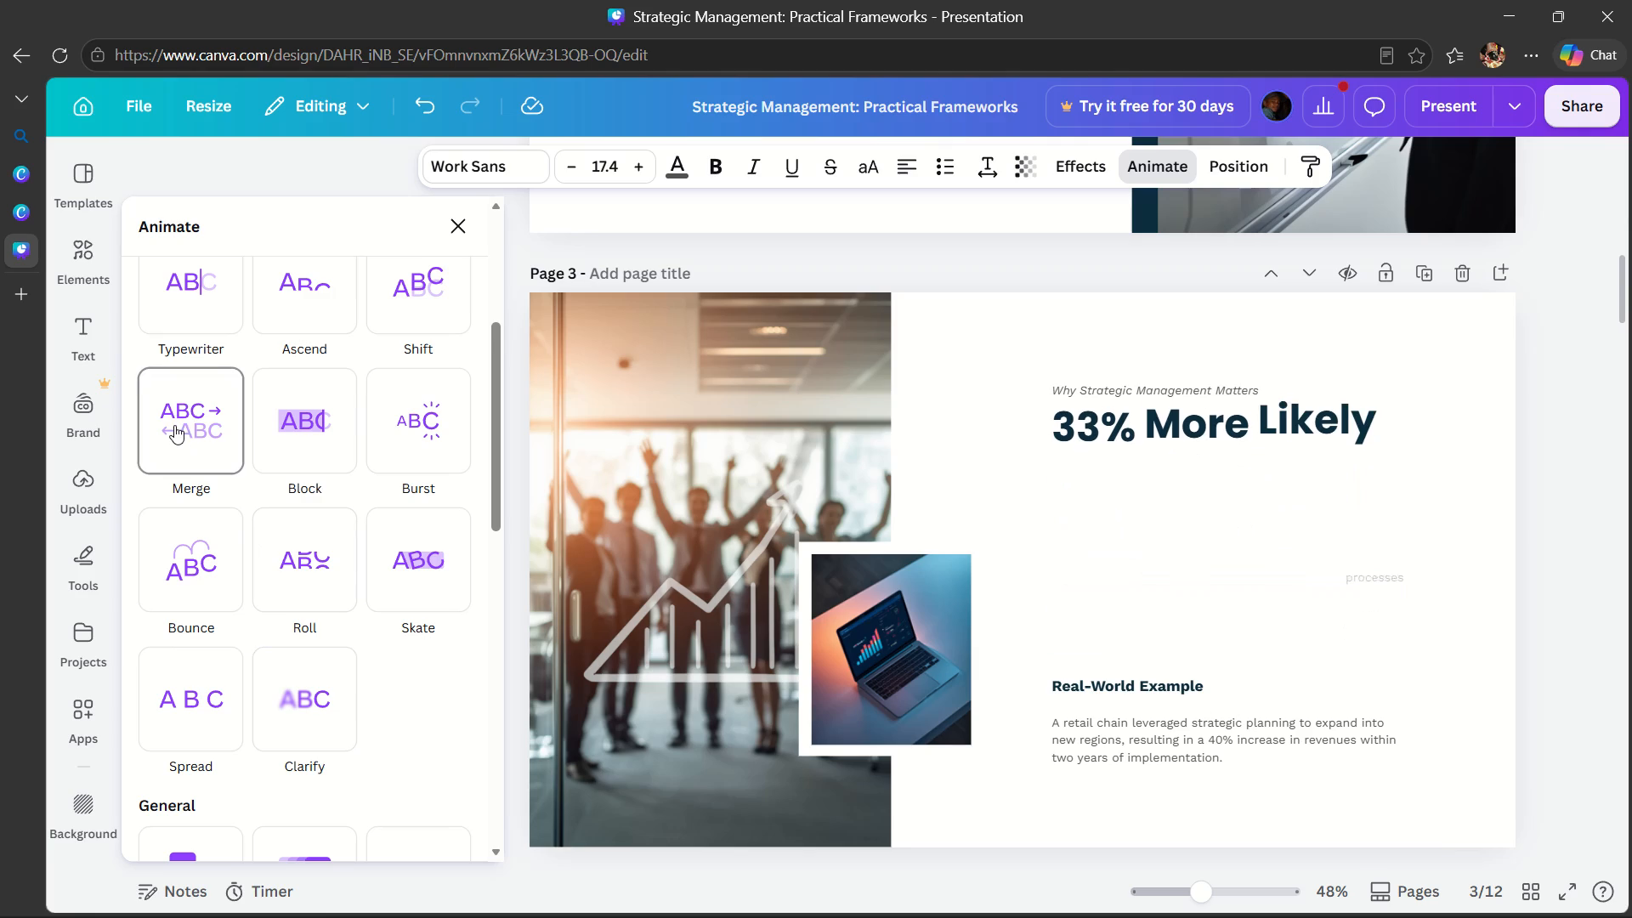
left_click(188, 323)
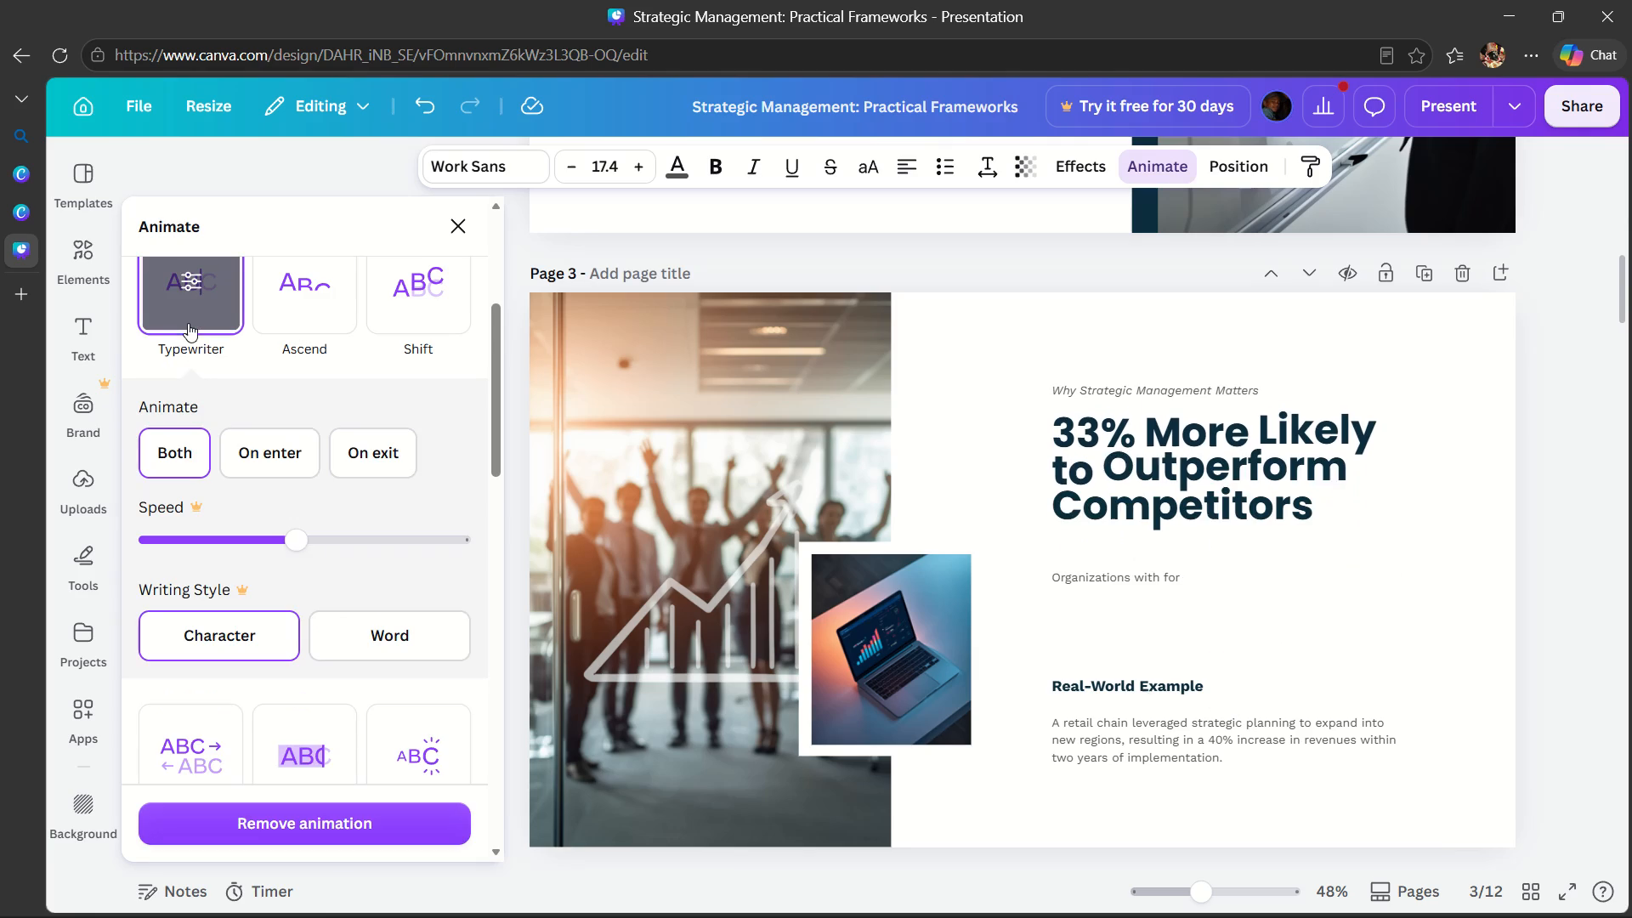
left_click(1095, 743)
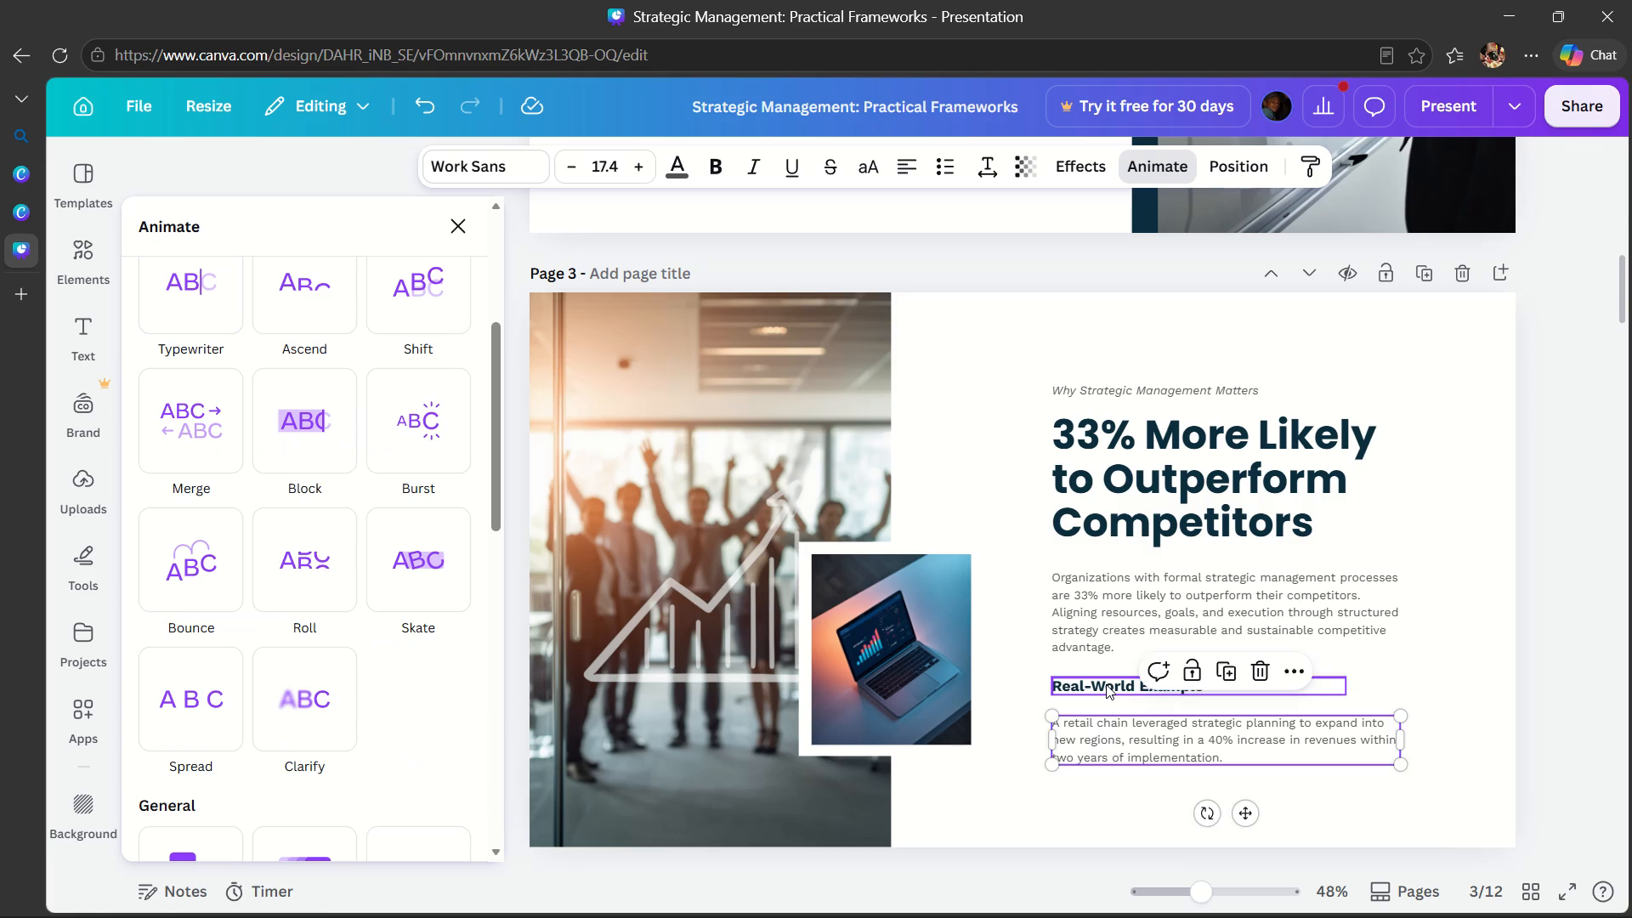
left_click(1106, 684)
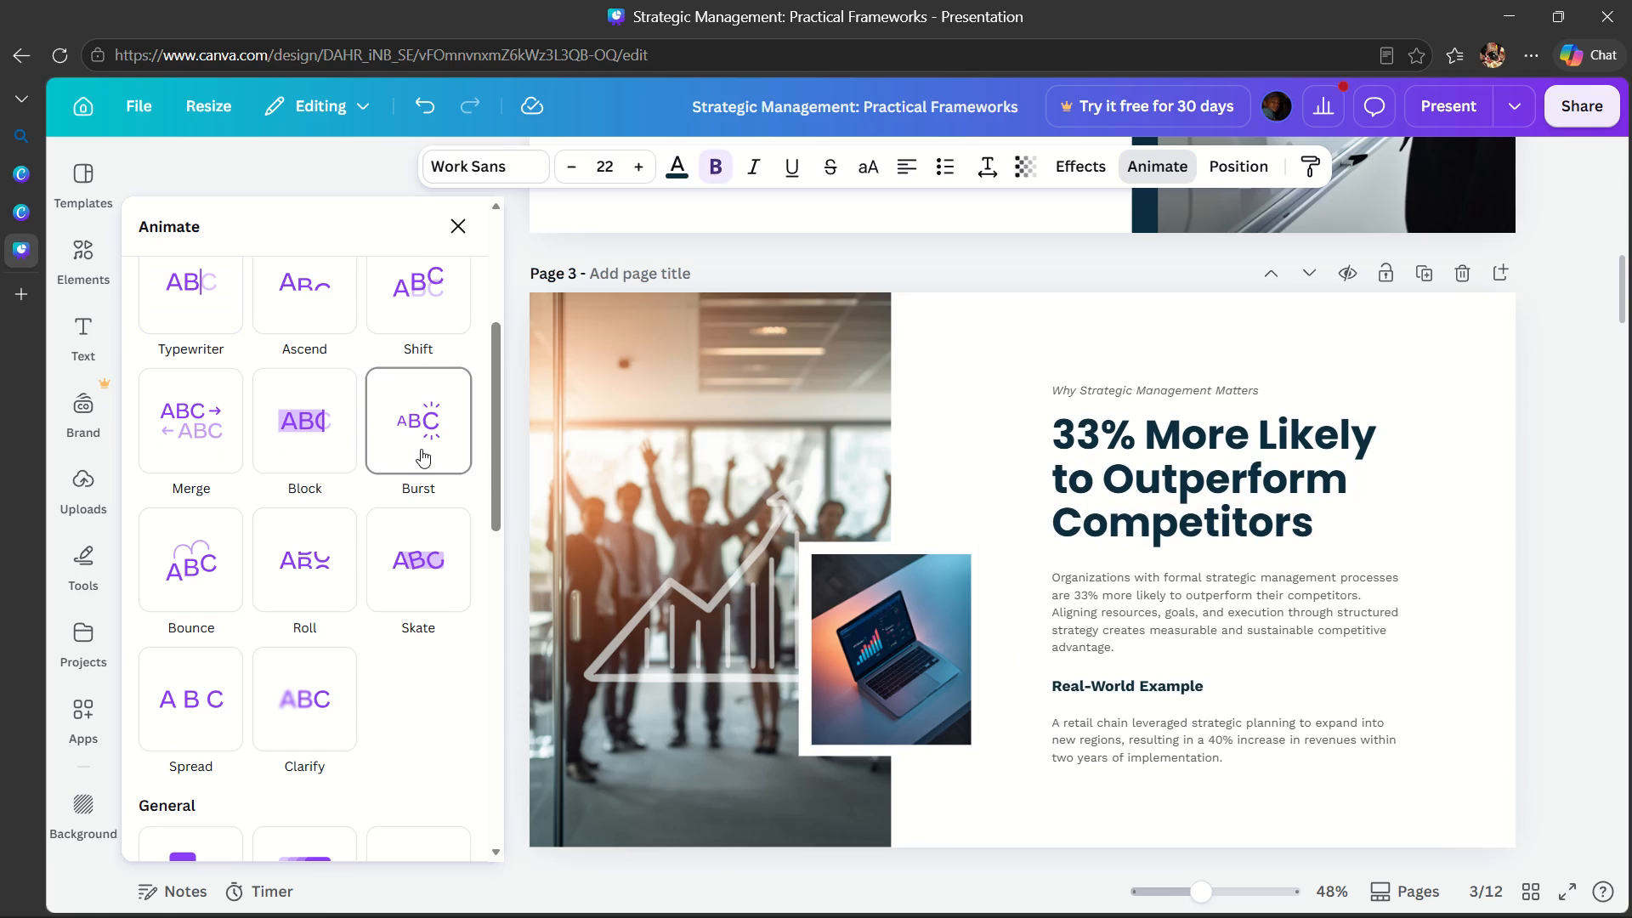
left_click(421, 449)
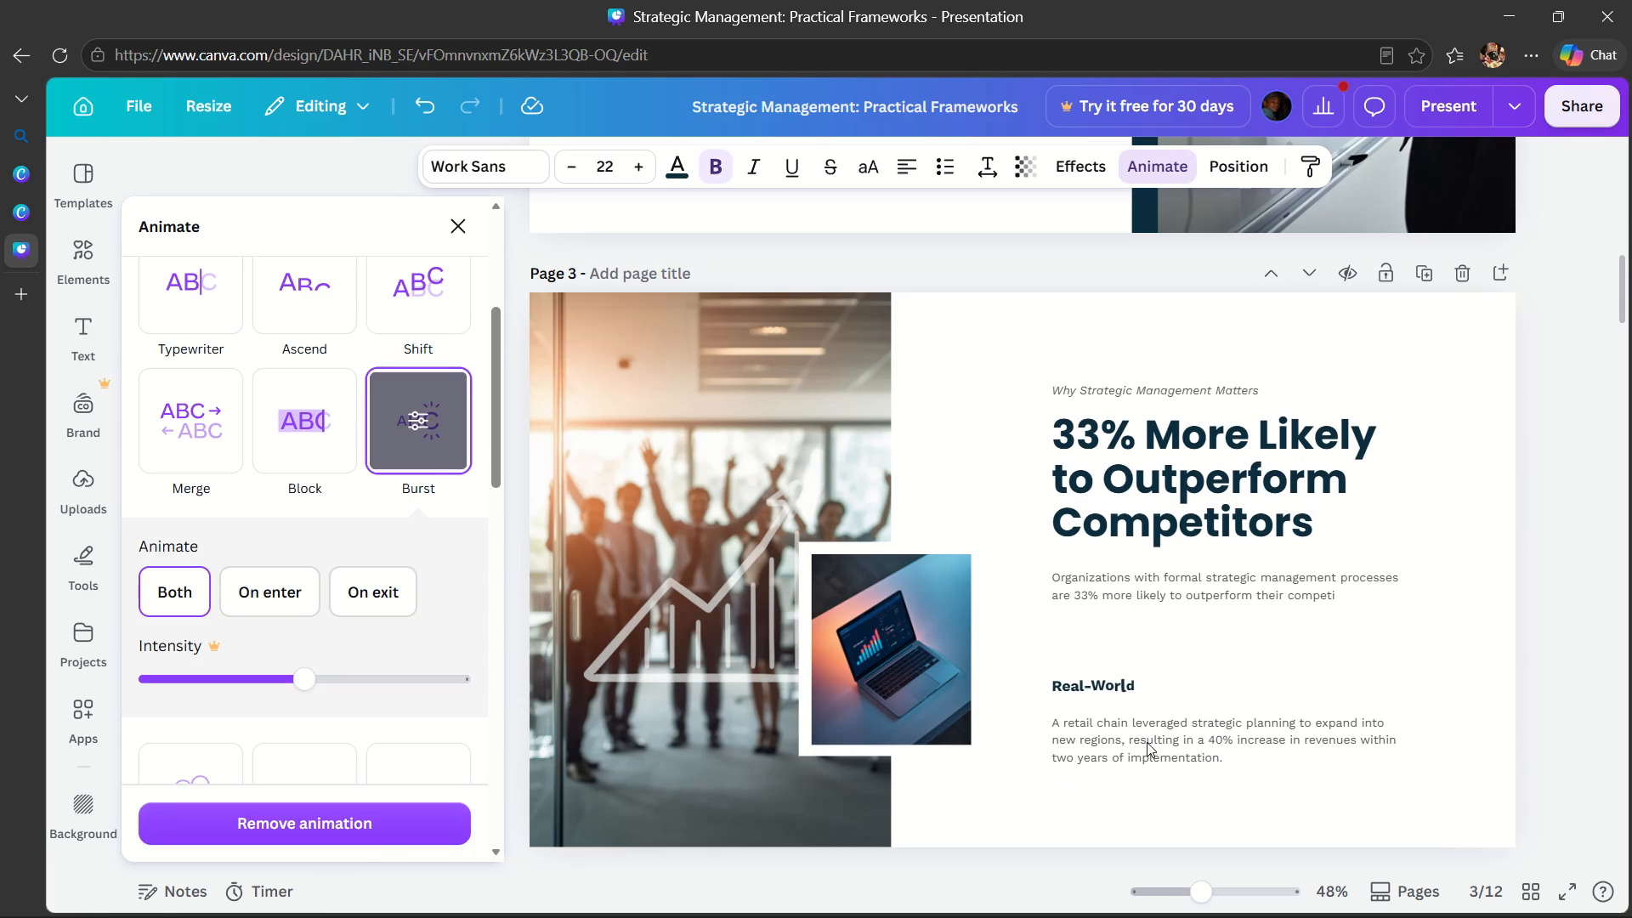
left_click(1147, 742)
left_click(188, 291)
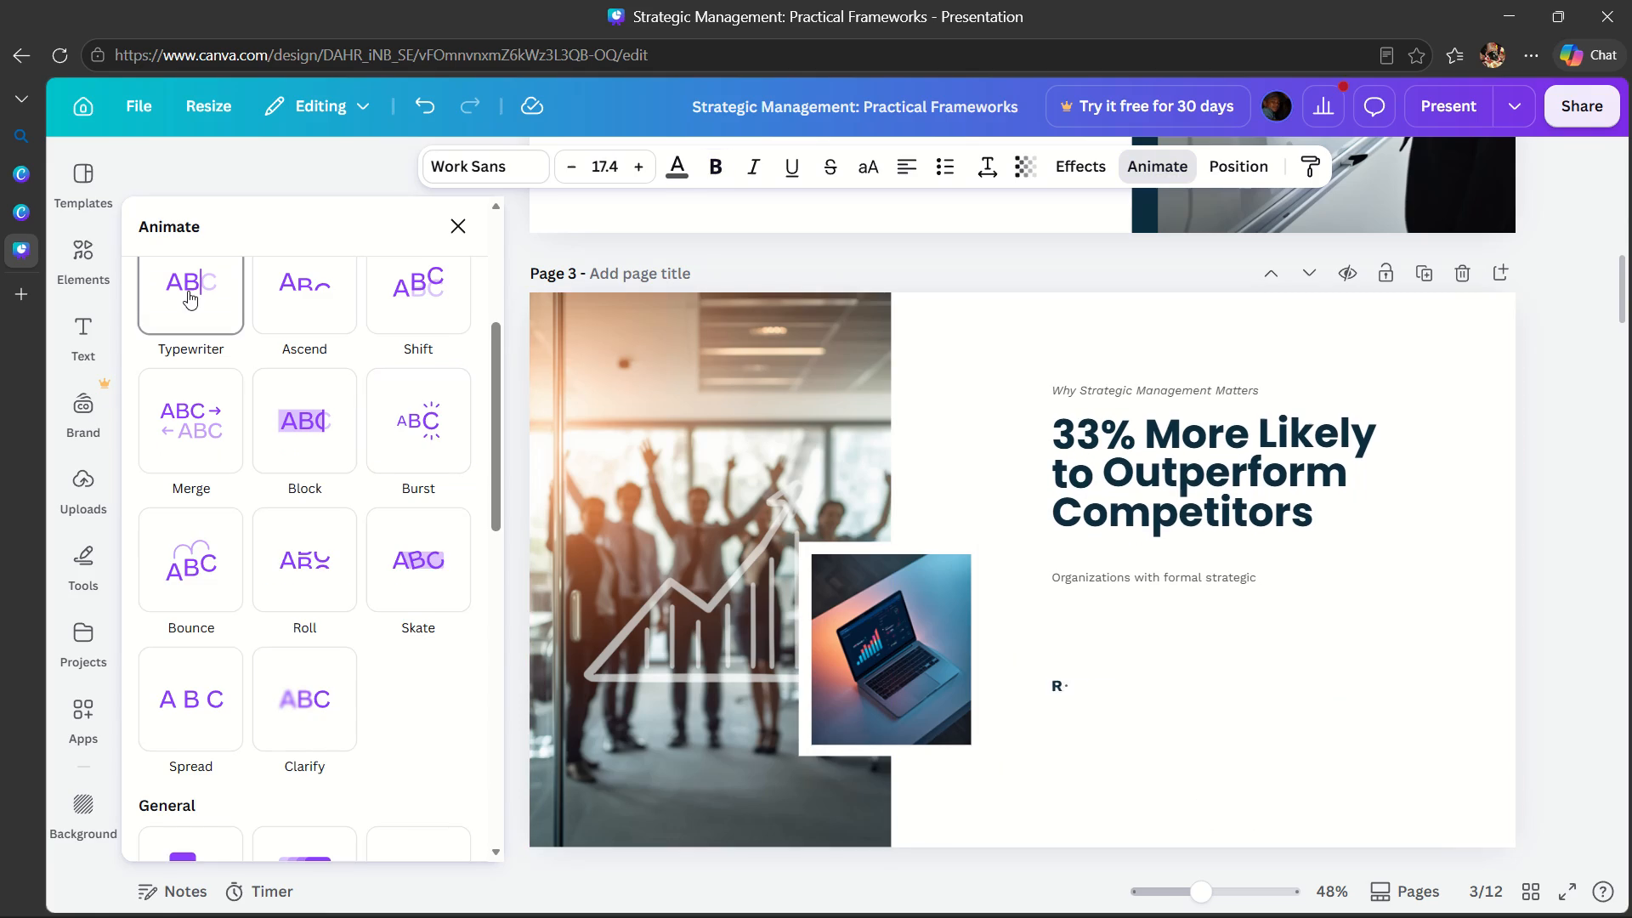
Animate the page 4 title "The Strategic Management Process" with Burst and the intro paragraph below it with Typewriter.
scroll(931, 652, "down", 2)
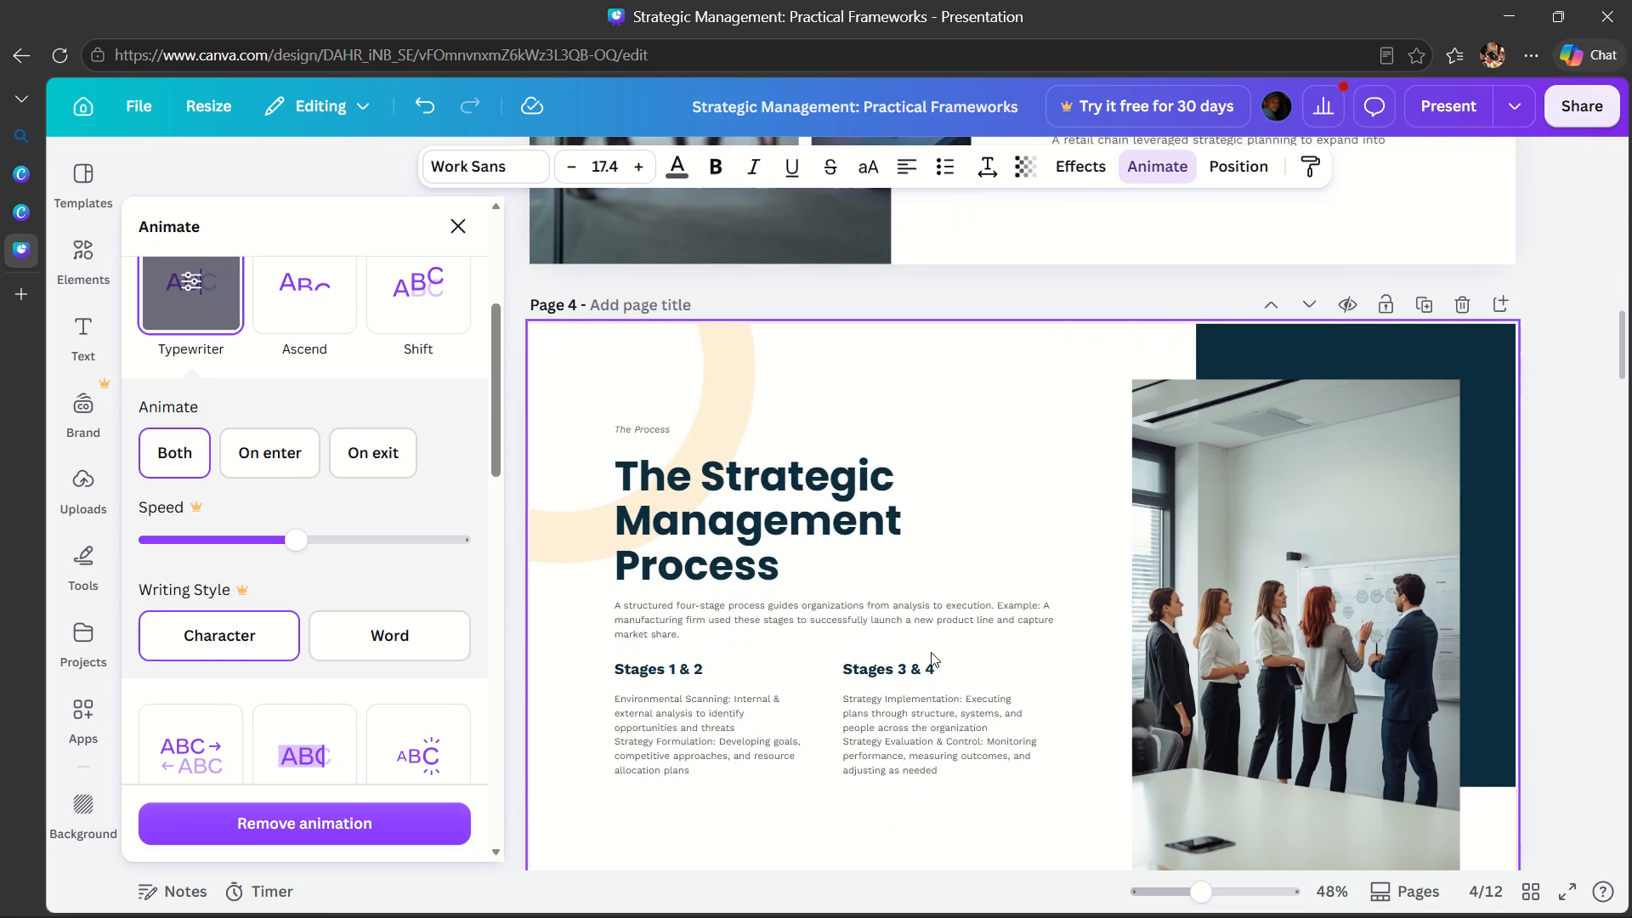
left_click(751, 502)
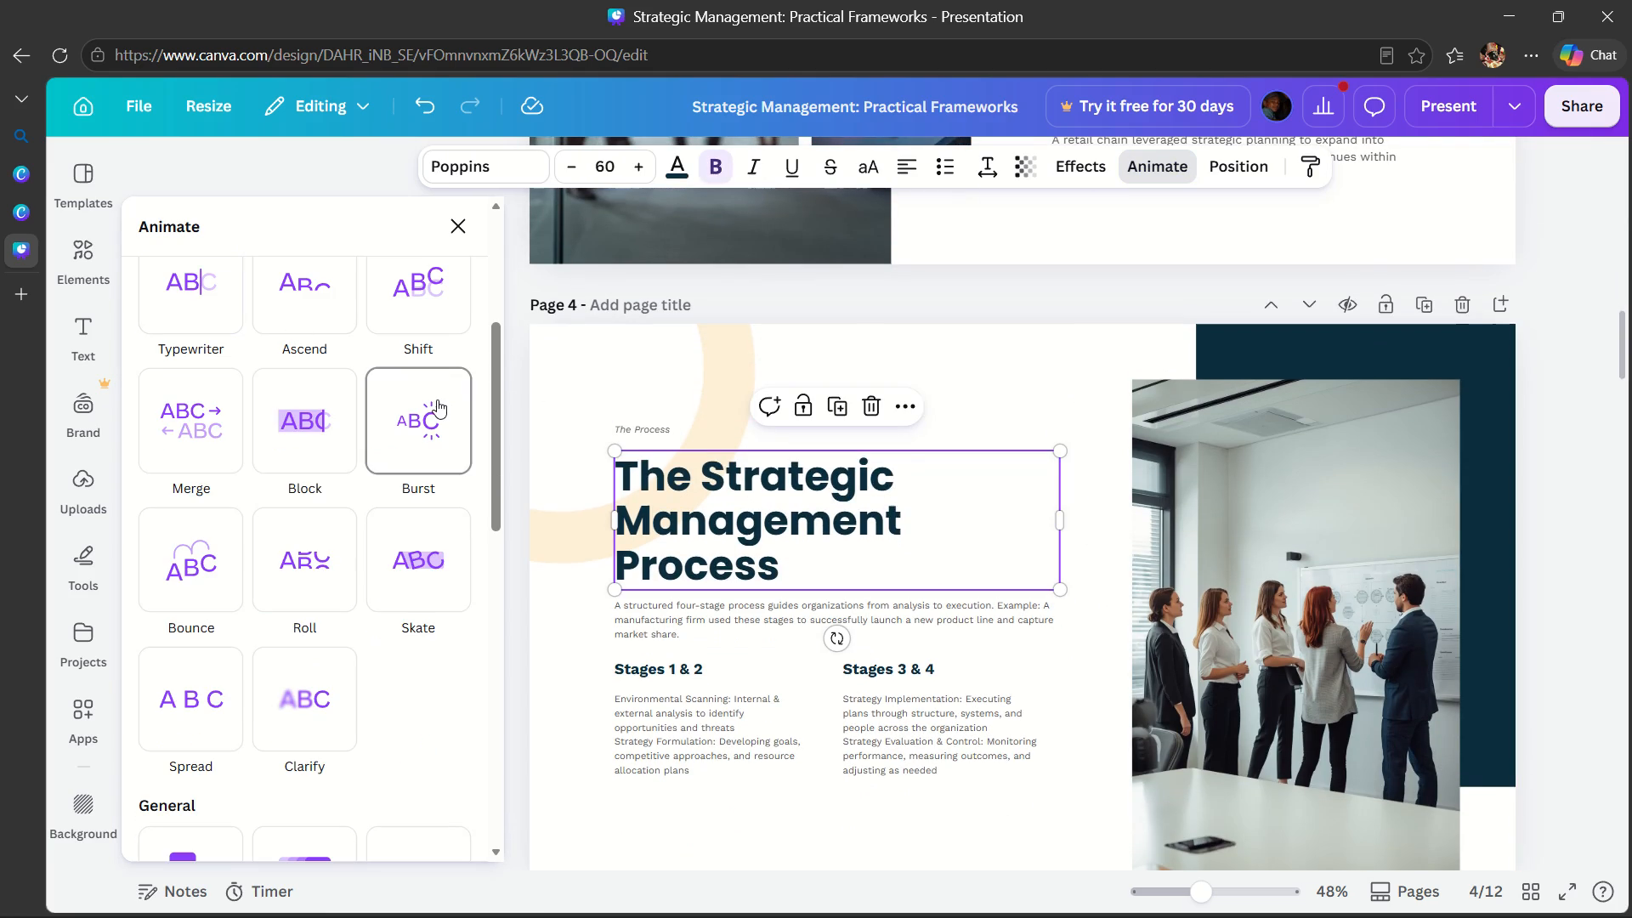
left_click(437, 401)
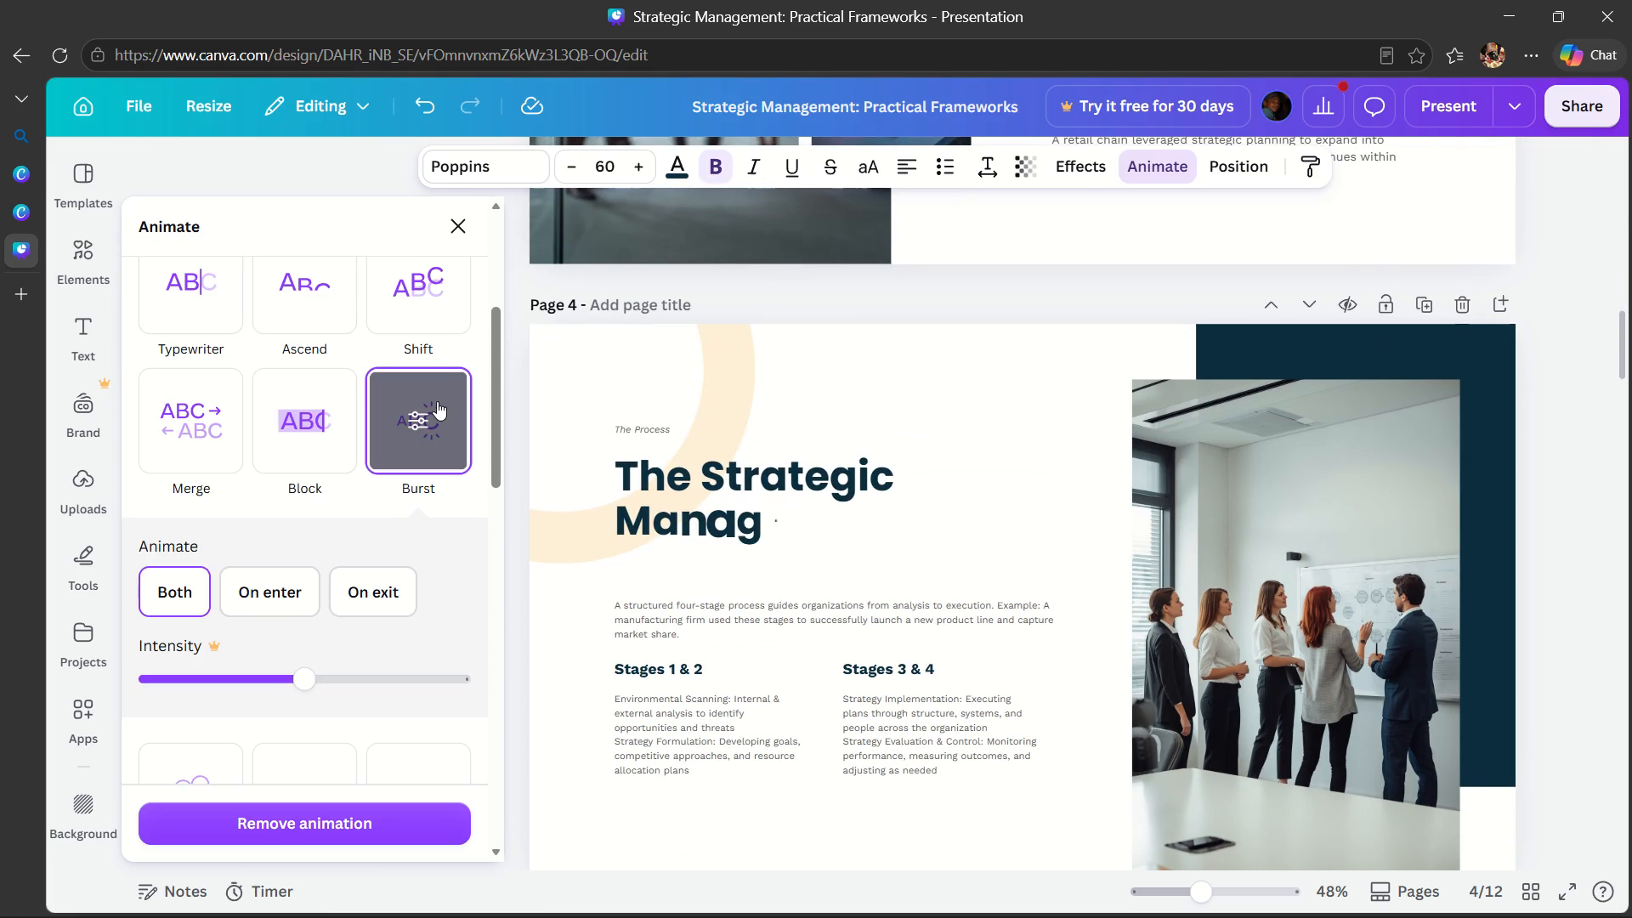
left_click(651, 616)
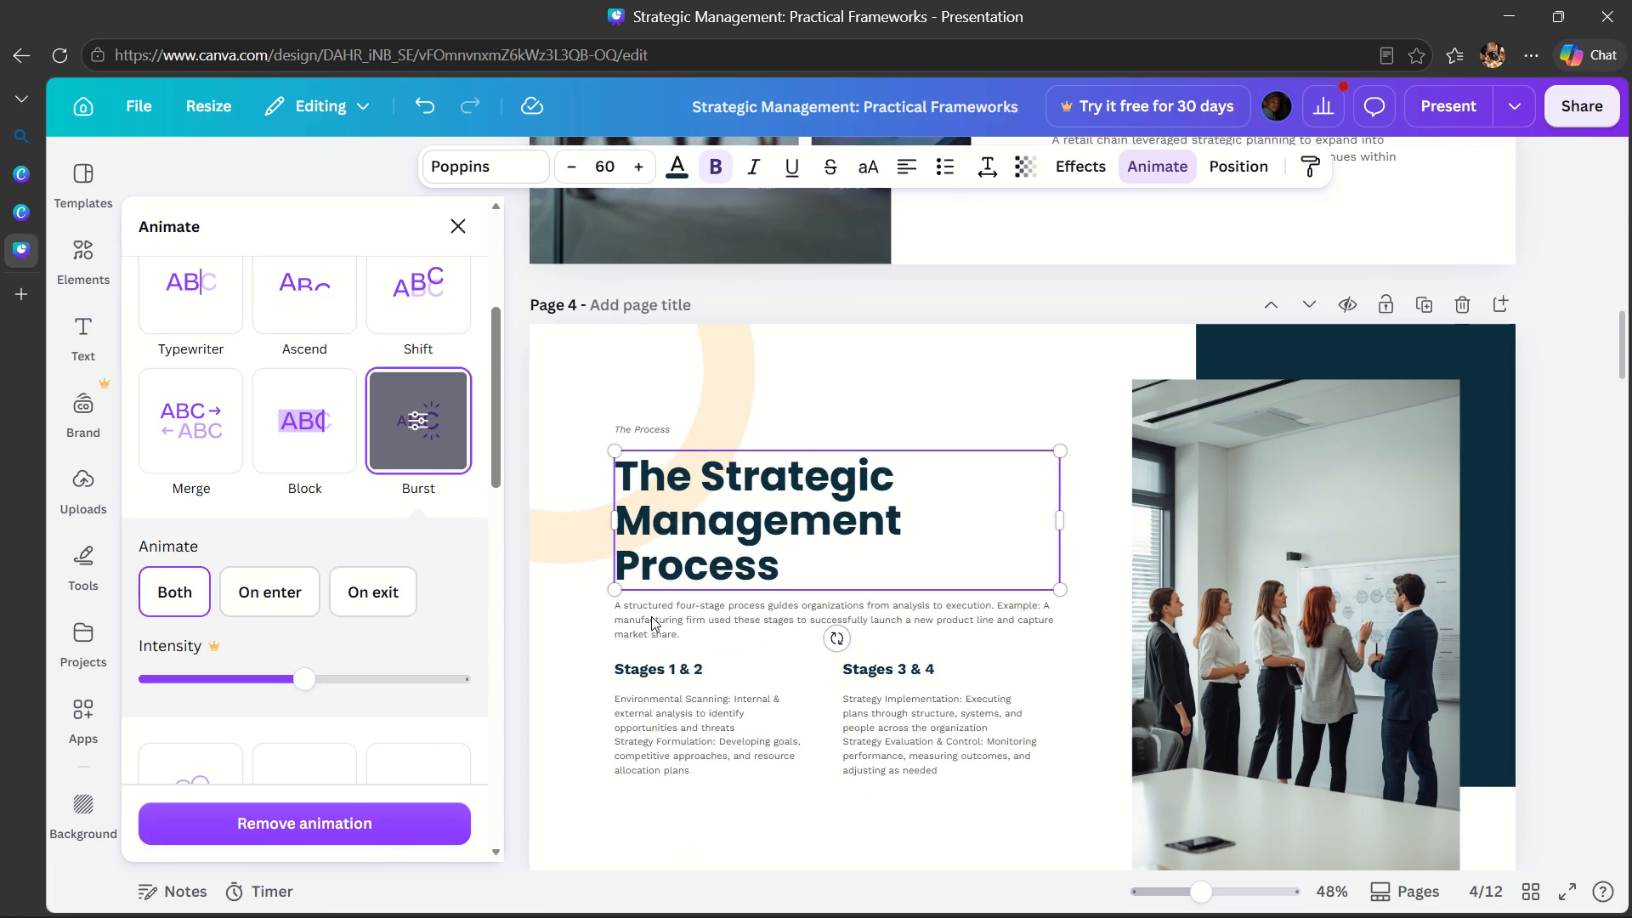
left_click(202, 319)
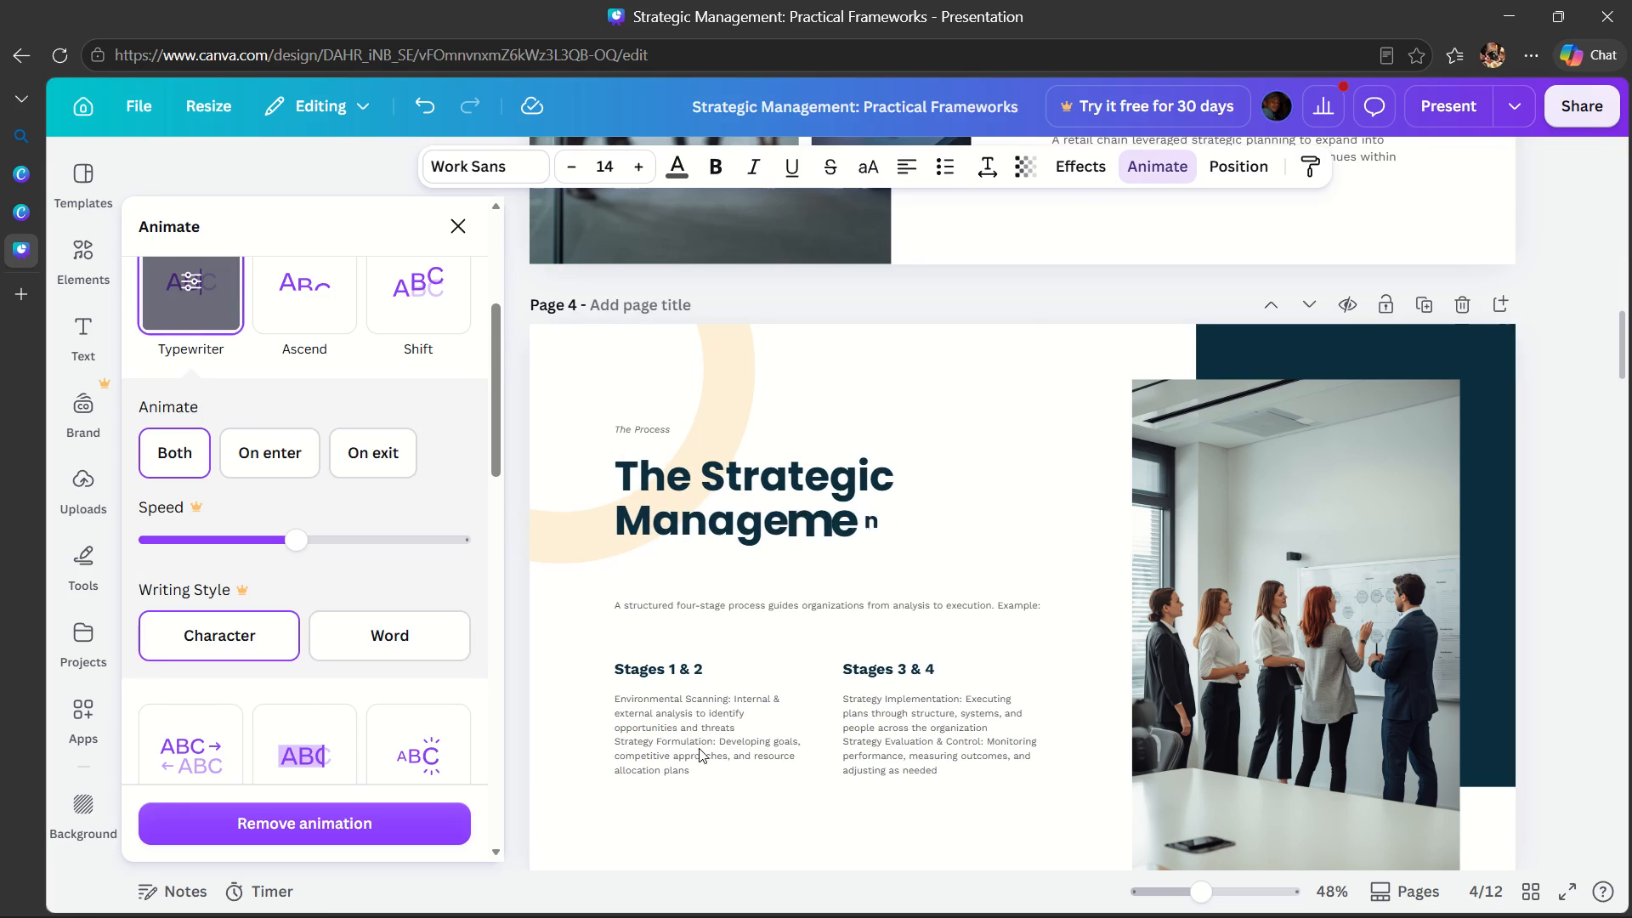
Apply the Burst animation to the "Stages 1 & 2" and "Stages 3 & 4" subheadings on page 4.
left_click(697, 743)
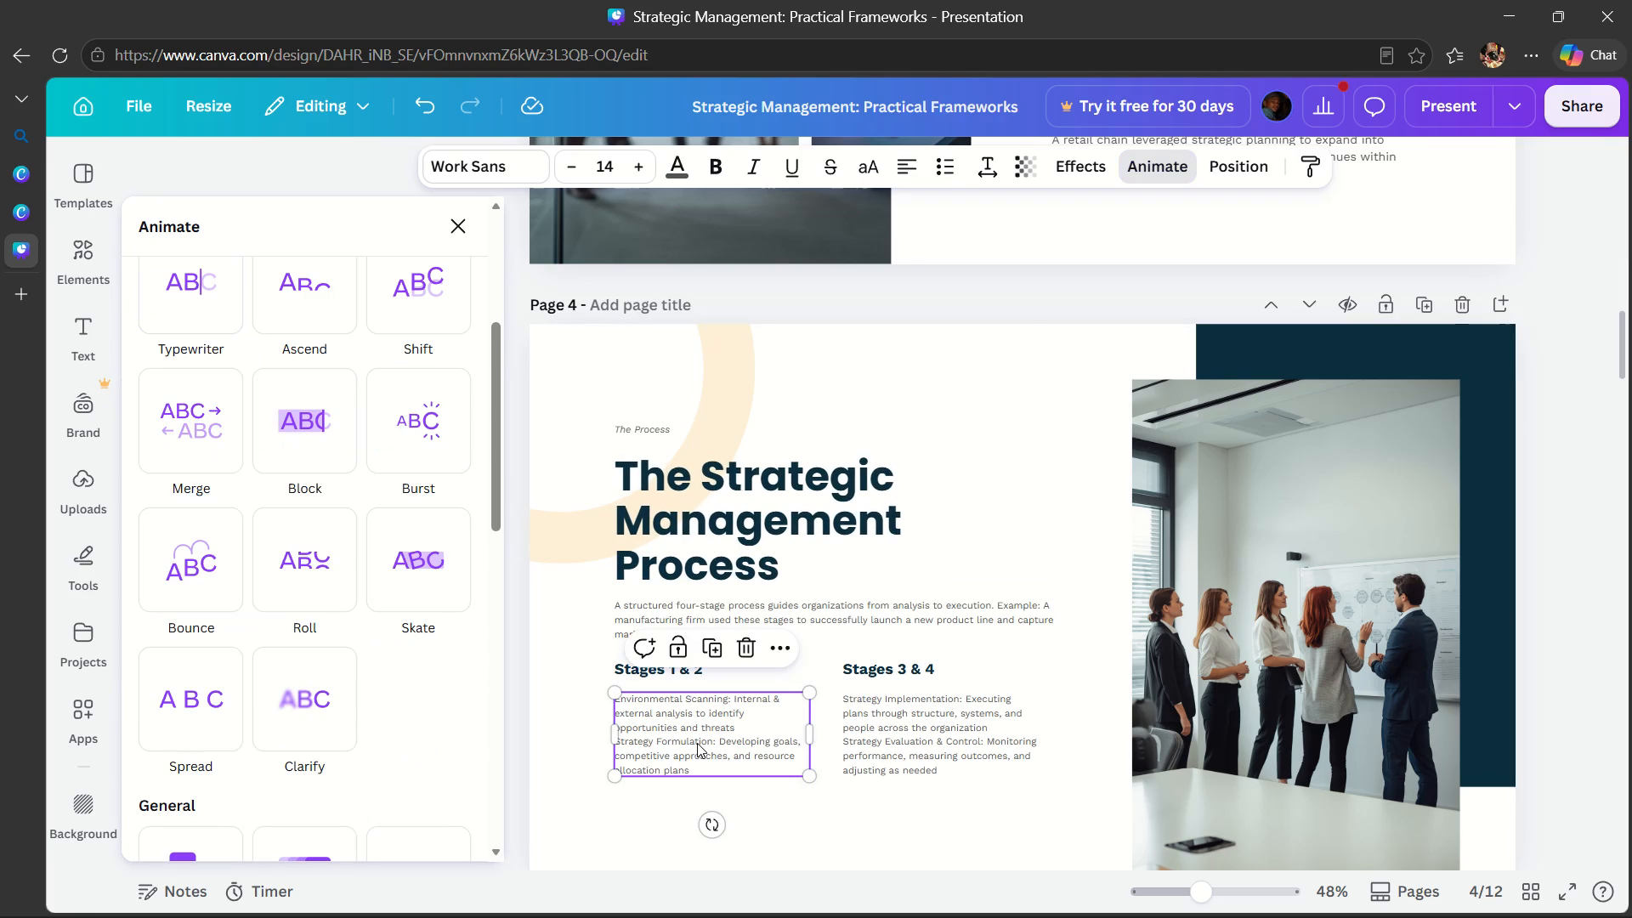
left_click(672, 586)
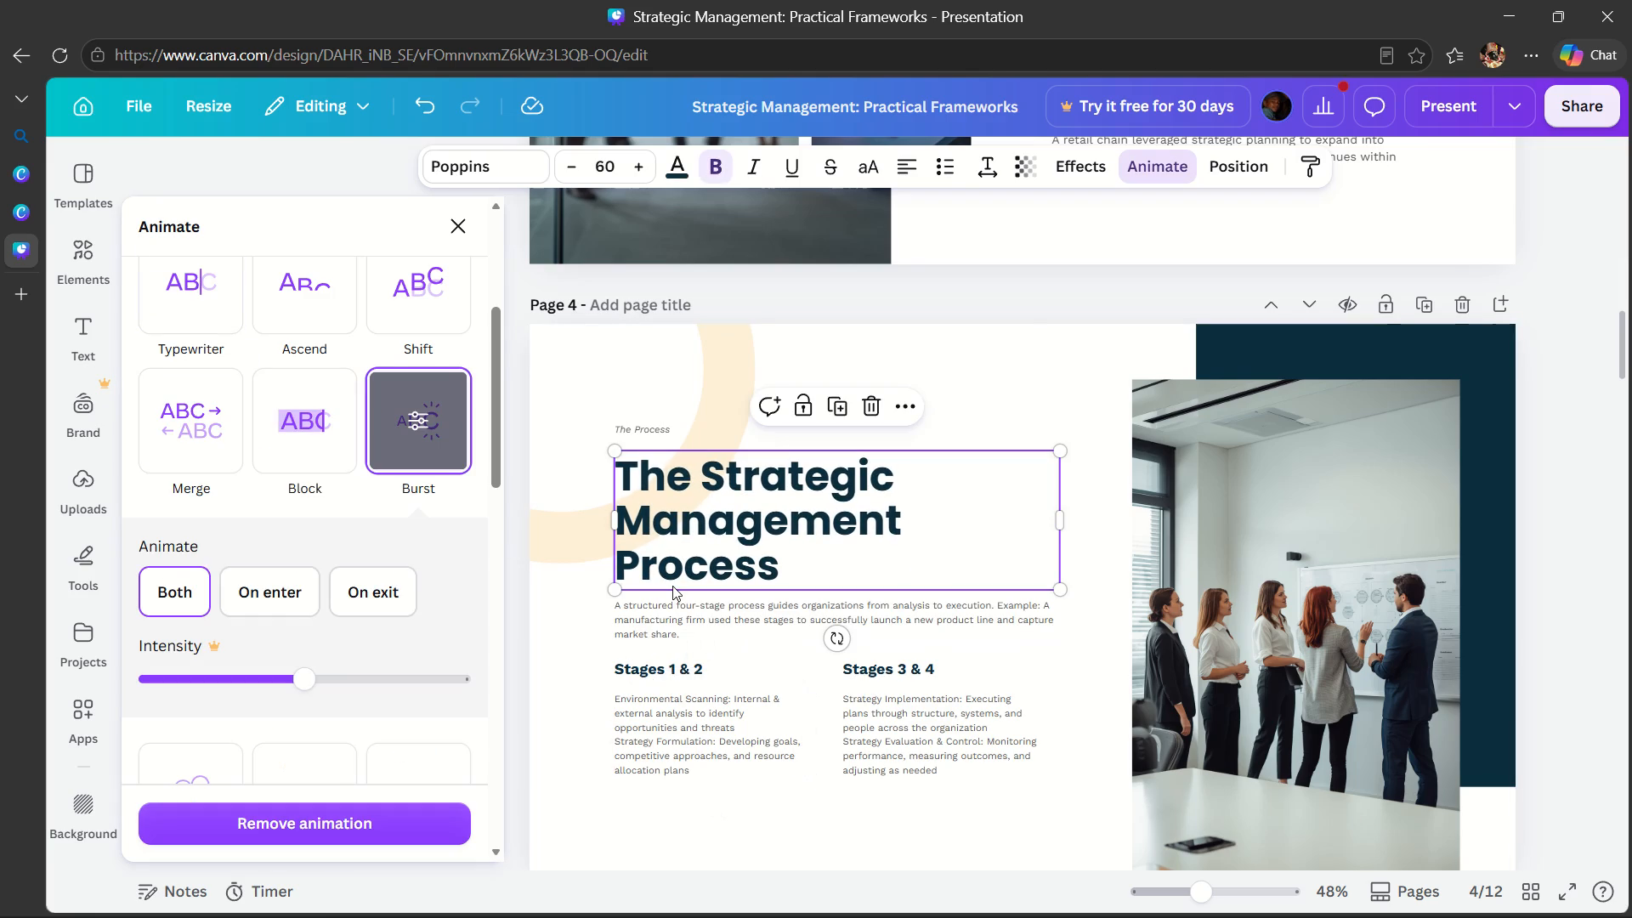
left_click(647, 660)
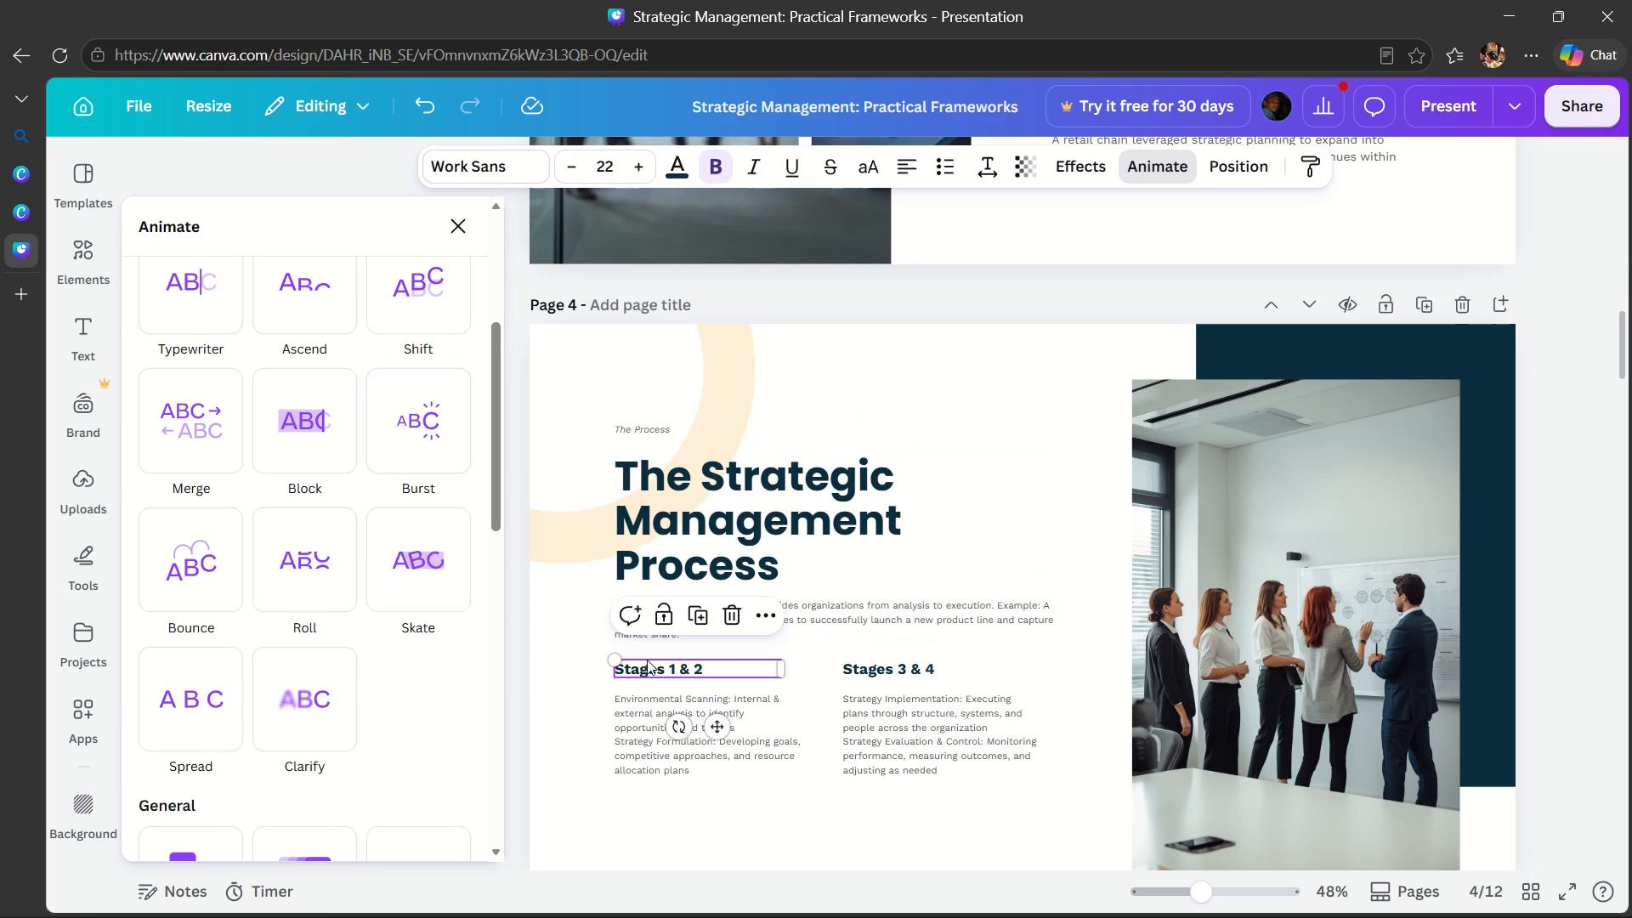
left_click(424, 453)
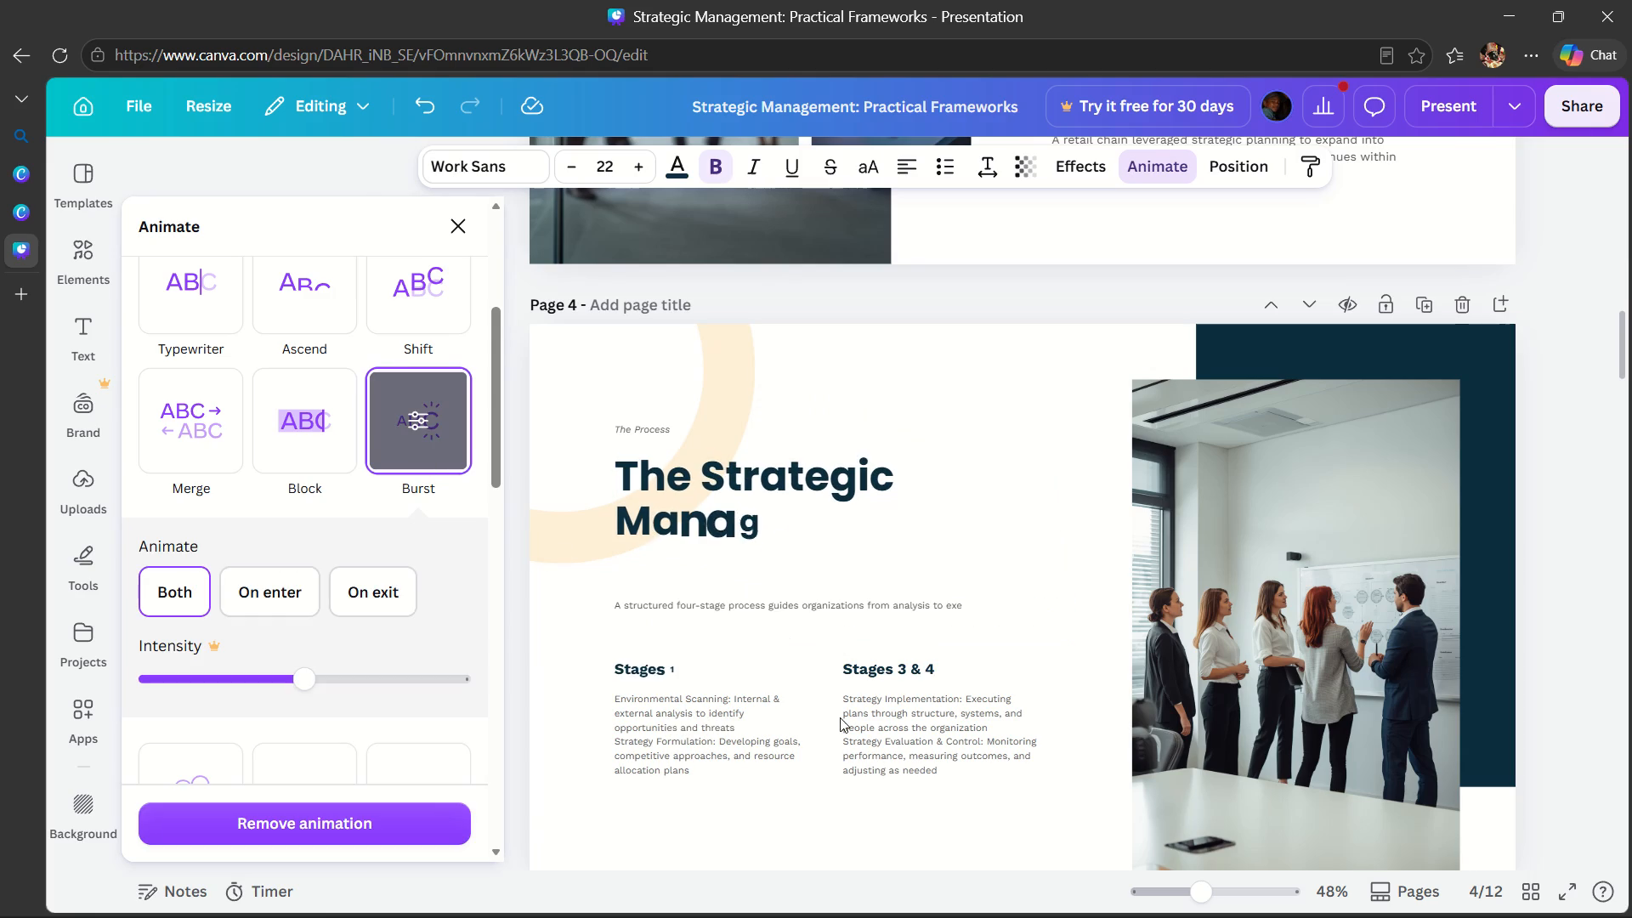
left_click(898, 678)
left_click(383, 388)
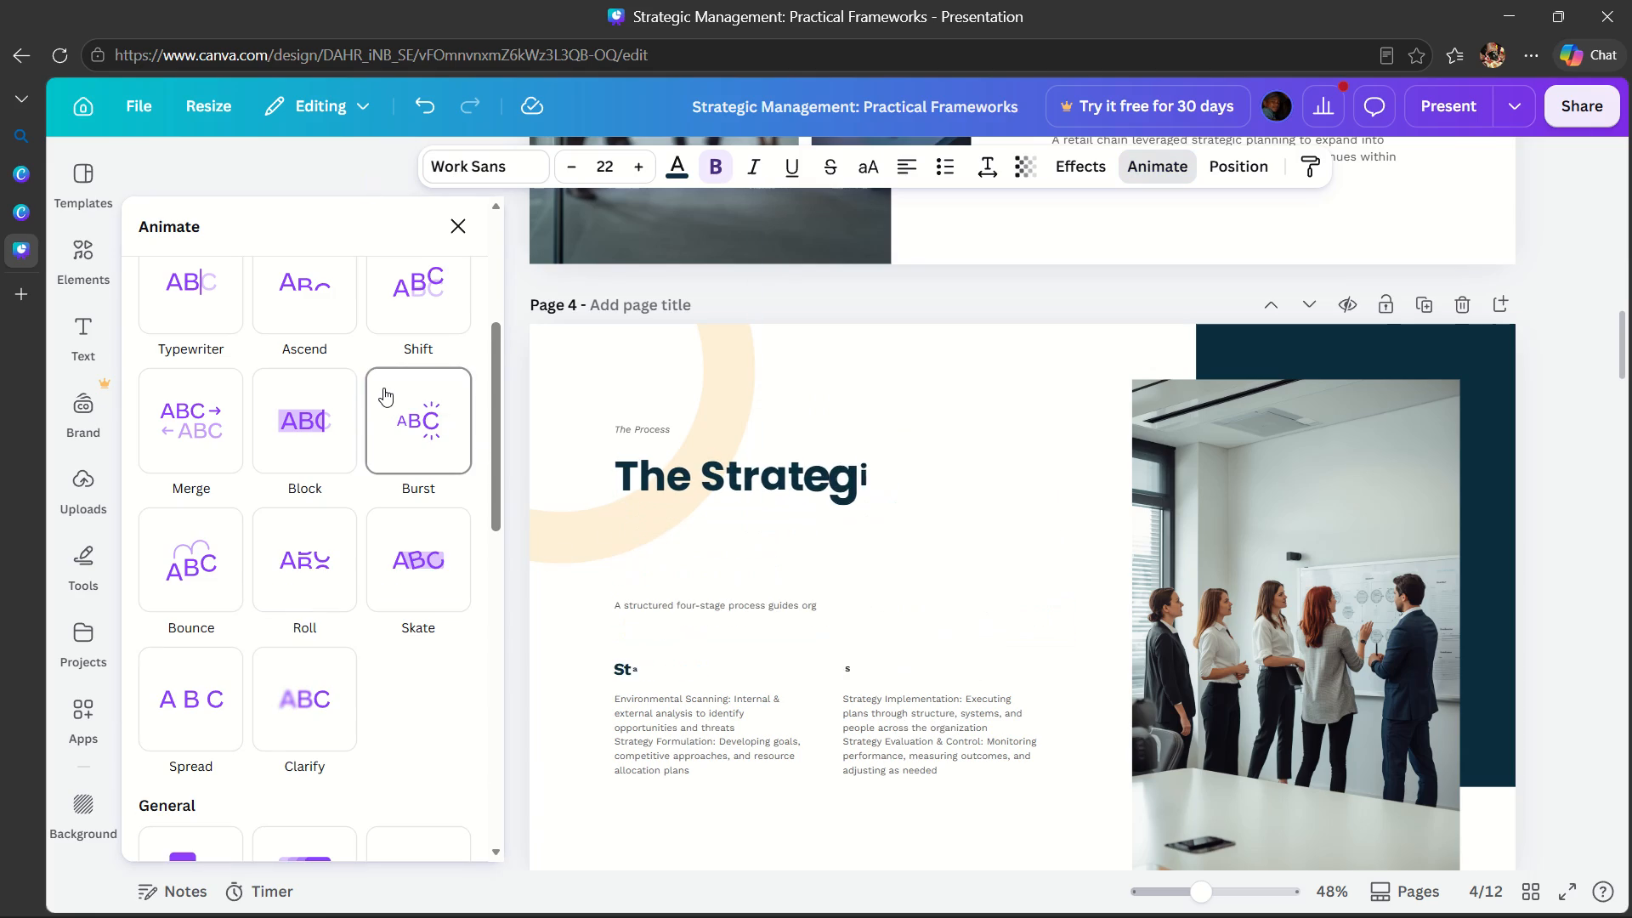
Apply the Typewriter animation to the body texts under both Stages subheadings on page 4.
left_click(628, 758)
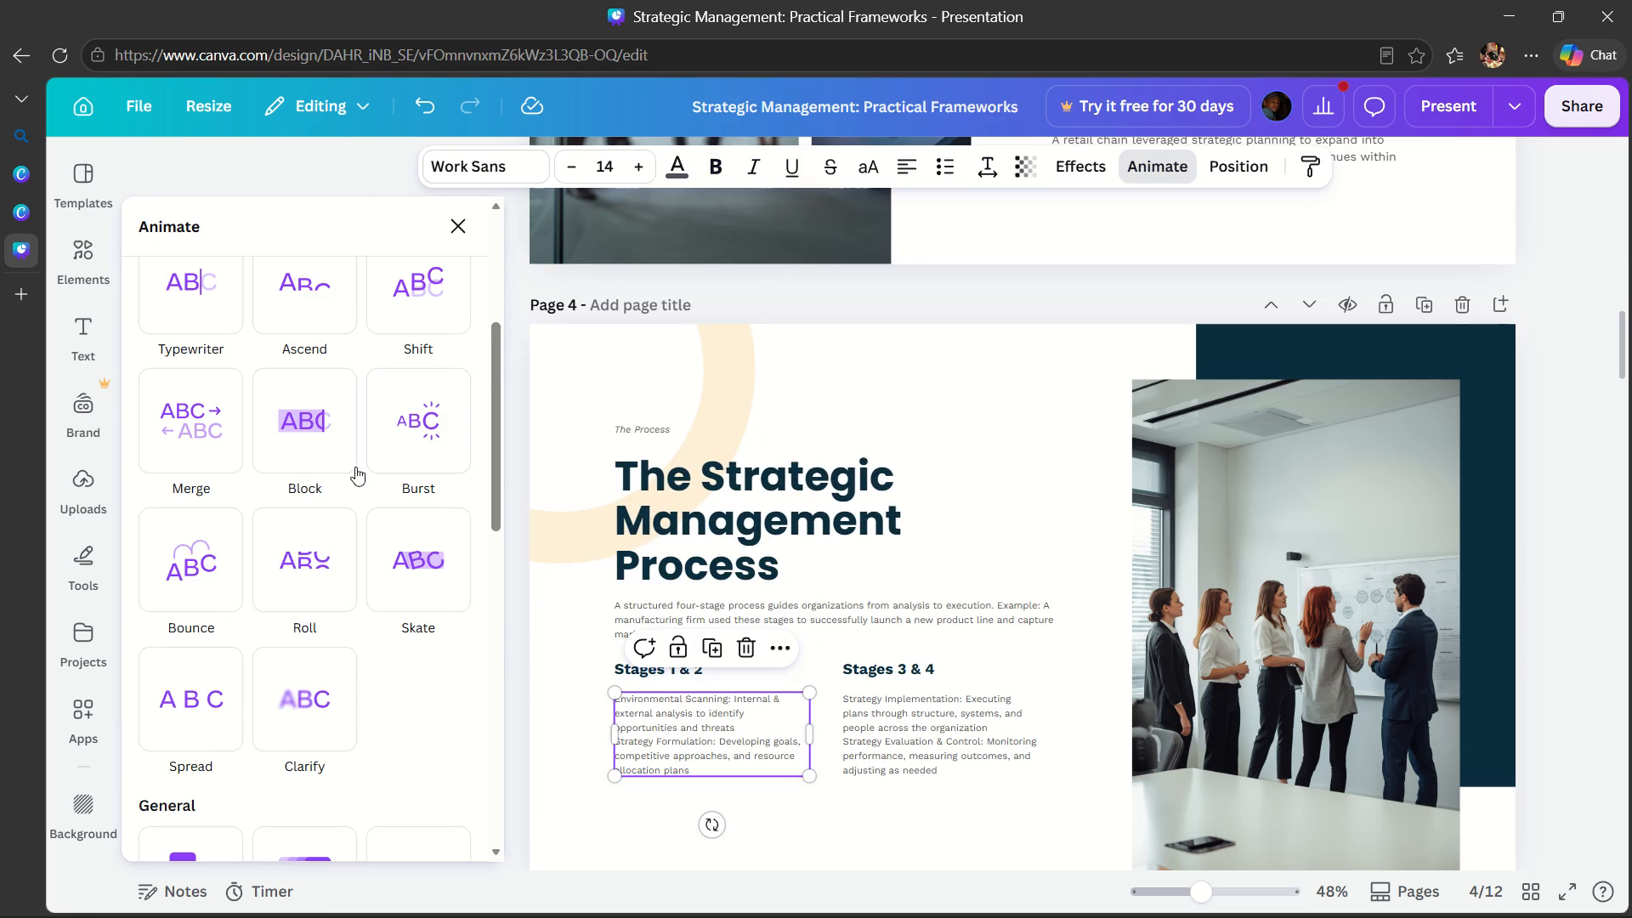
left_click(182, 304)
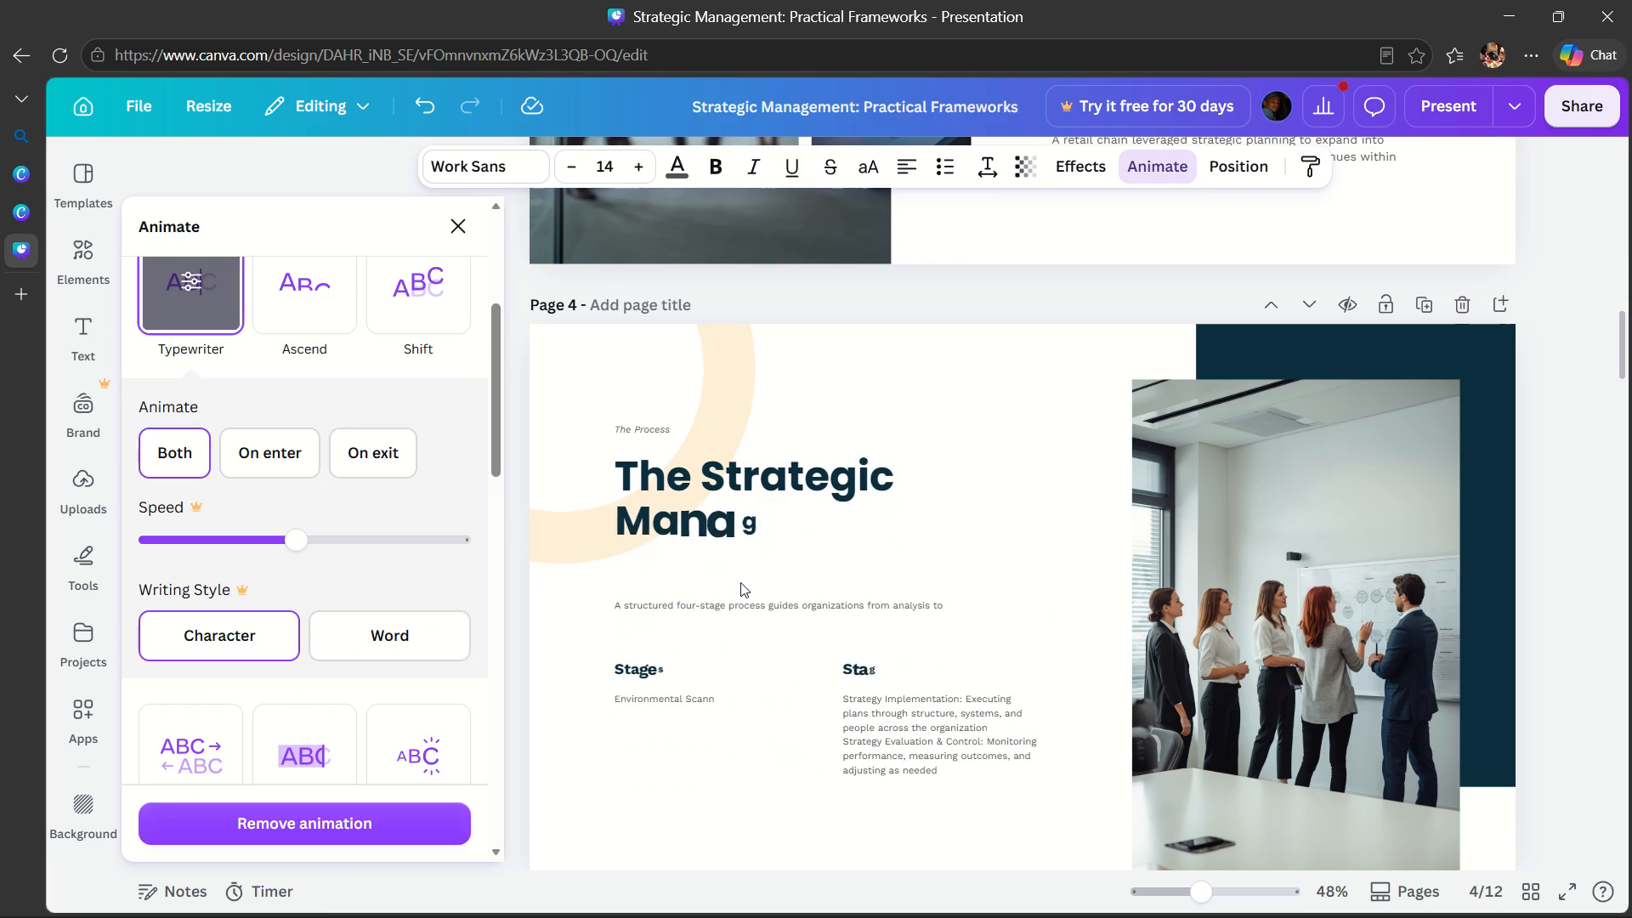
left_click(927, 758)
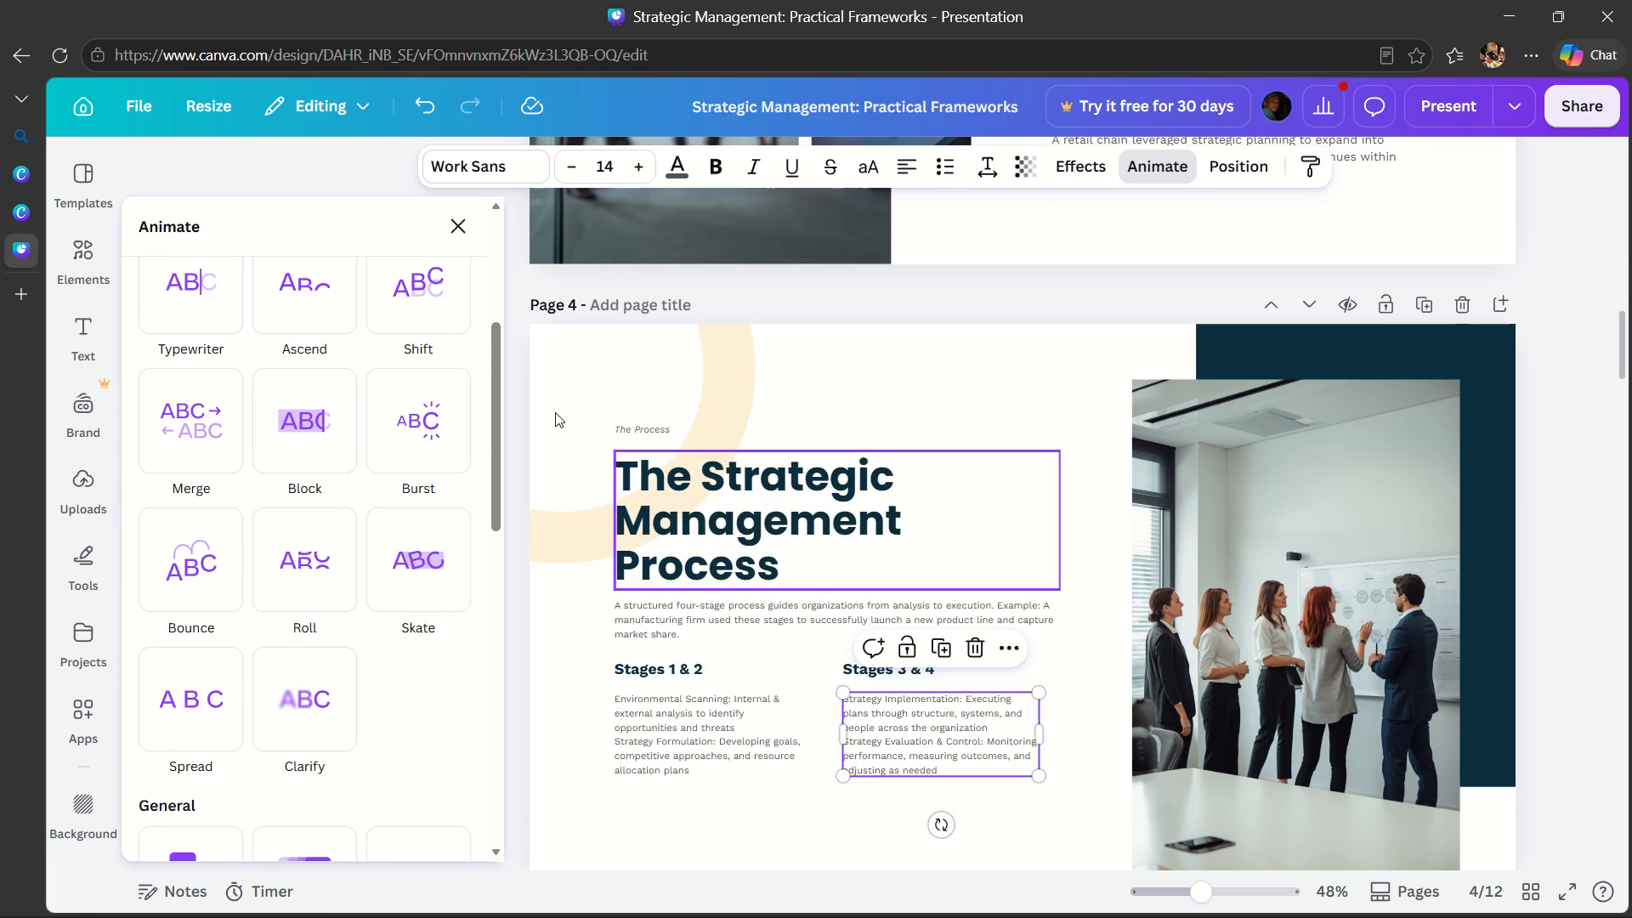
left_click(221, 297)
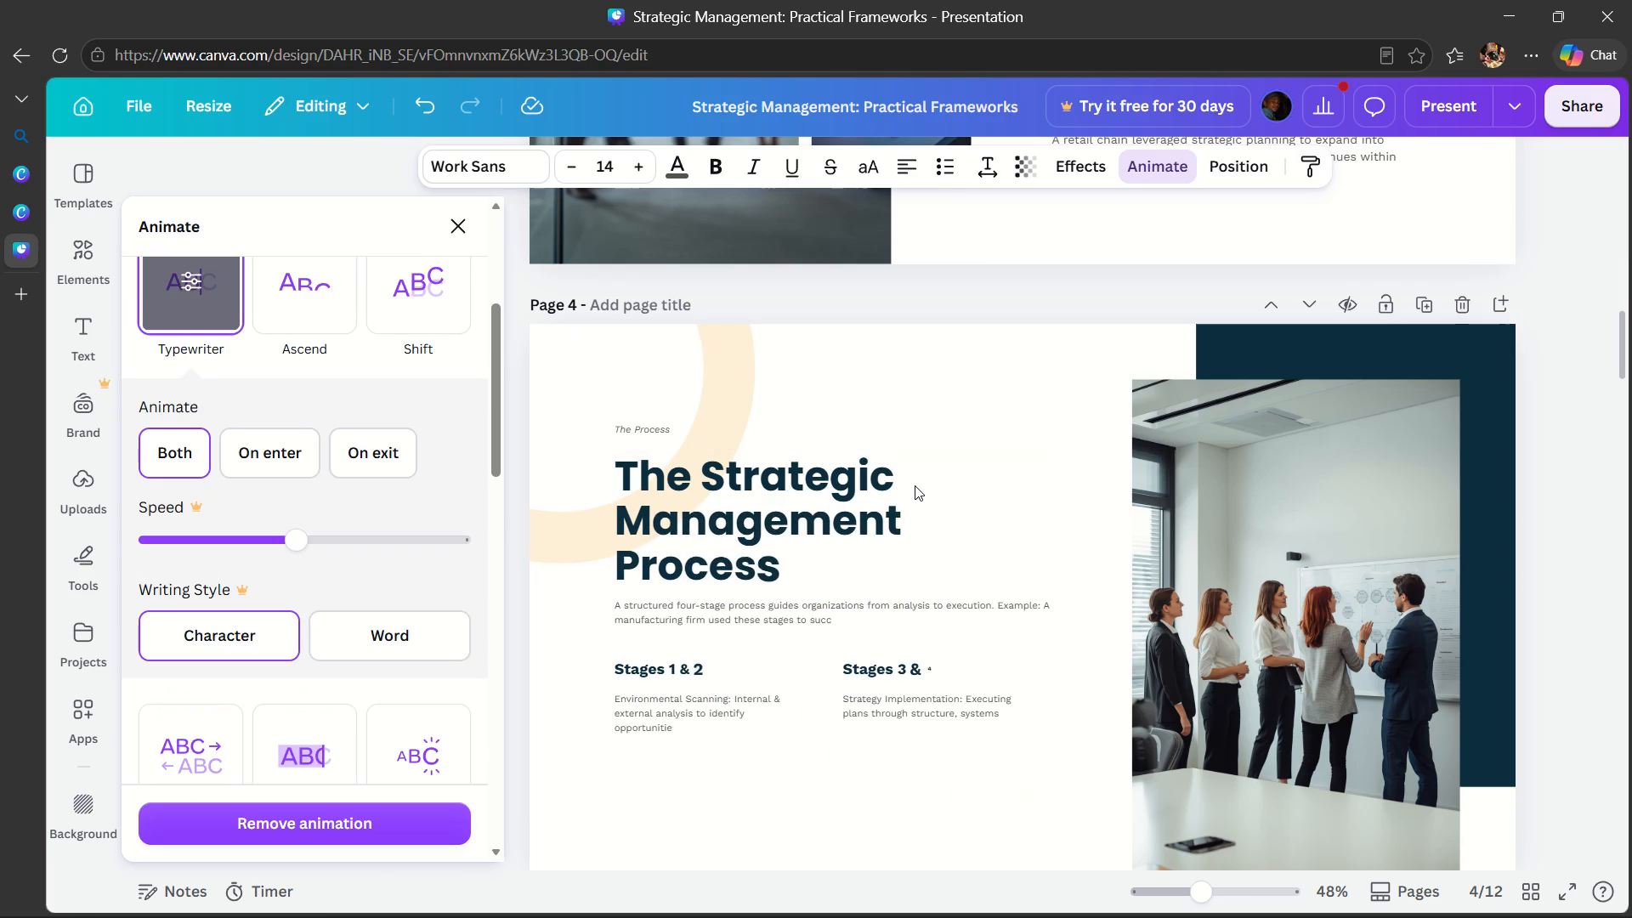
Apply the Shift animation to the page 5 title "SWOT Analysis: Know Your Position".
scroll(915, 485, "down", 1)
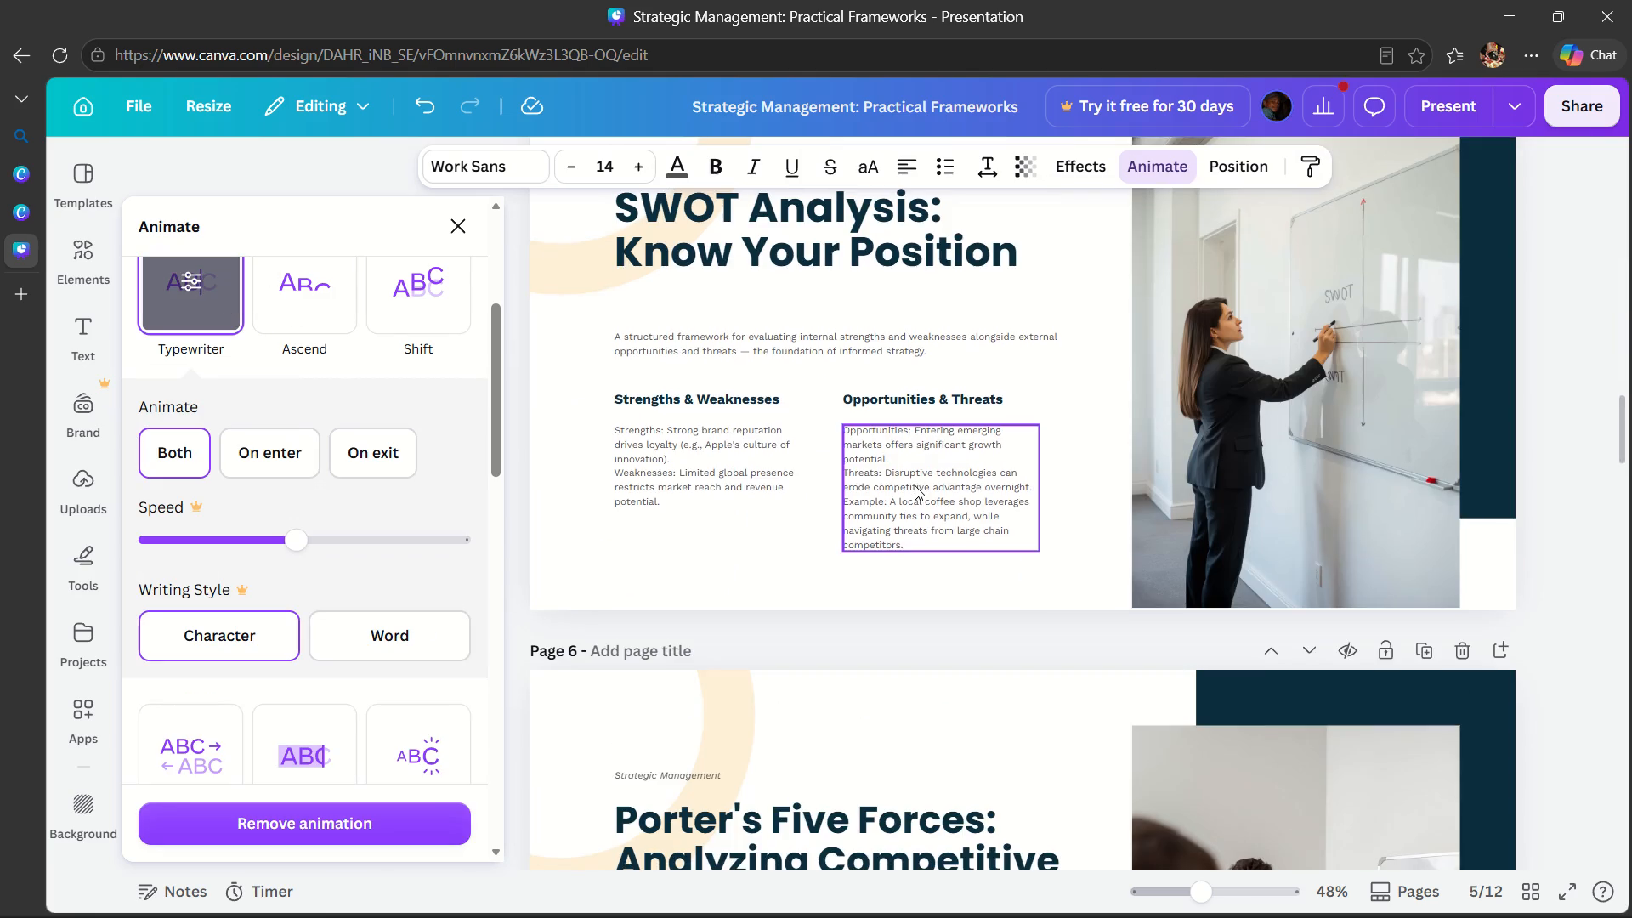
scroll(915, 485, "down", 1)
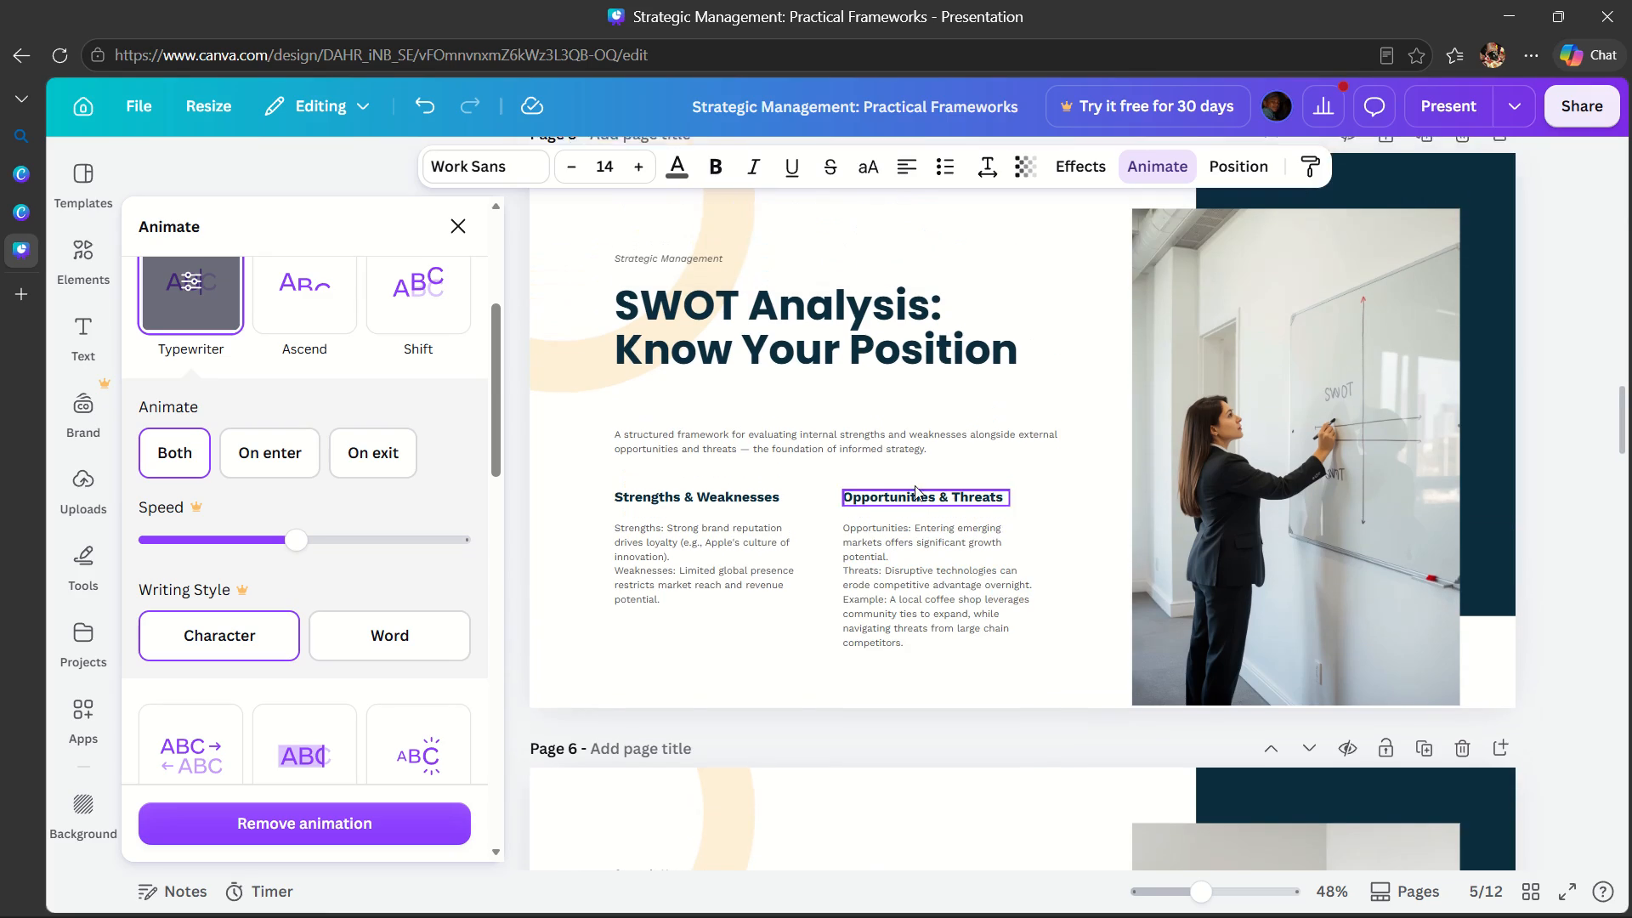
scroll(915, 485, "down", 1)
left_click(770, 320)
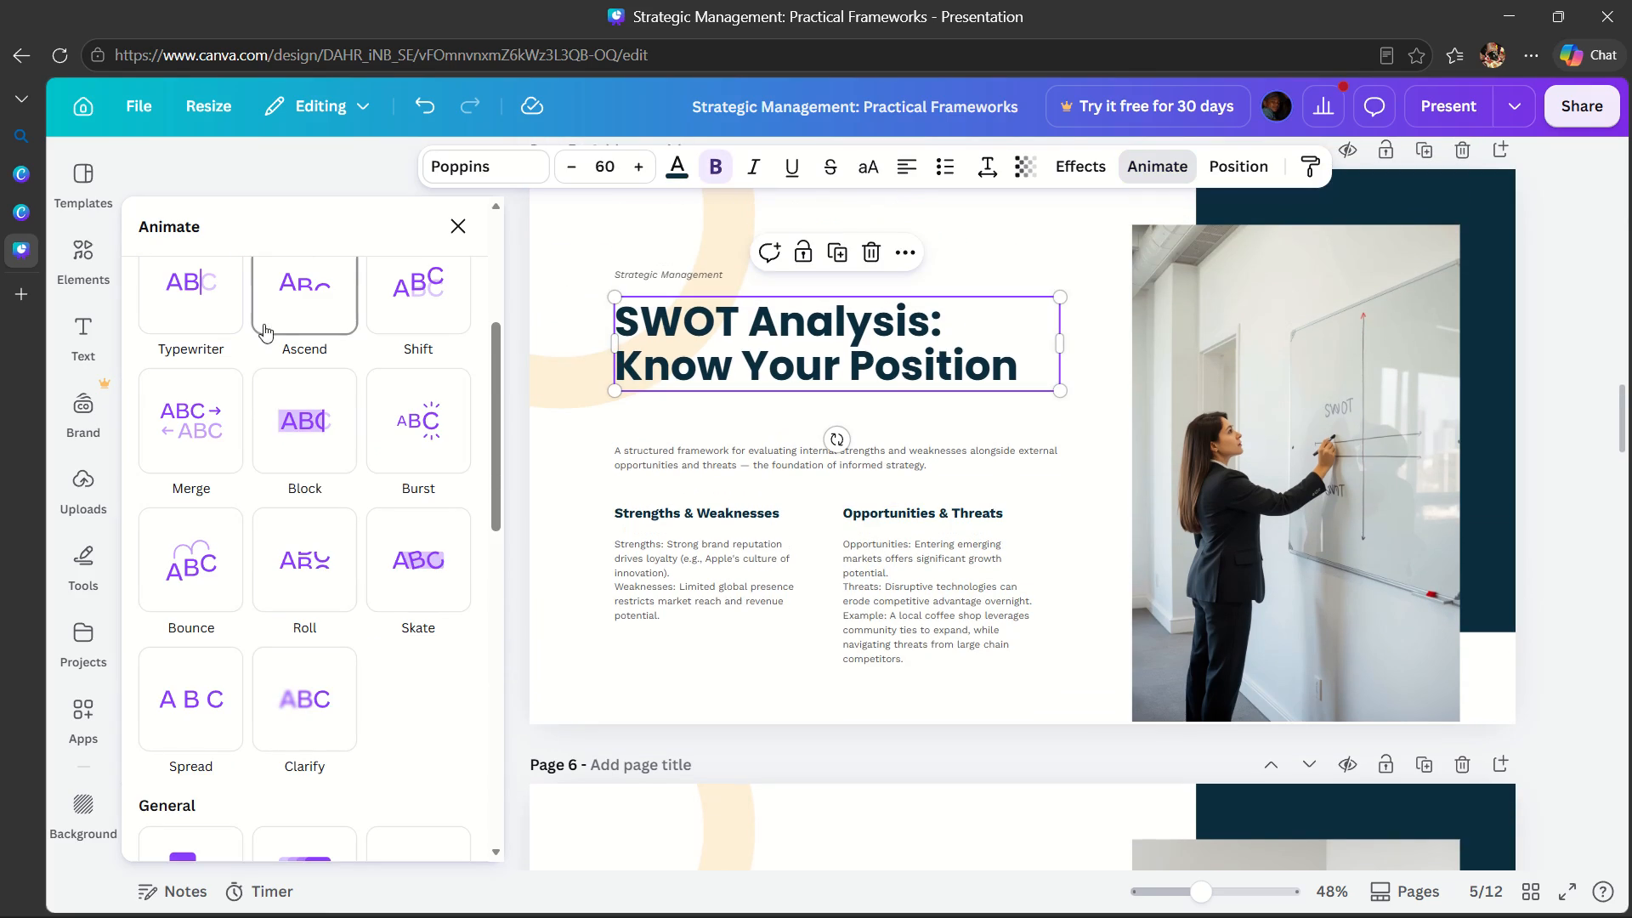
left_click(403, 285)
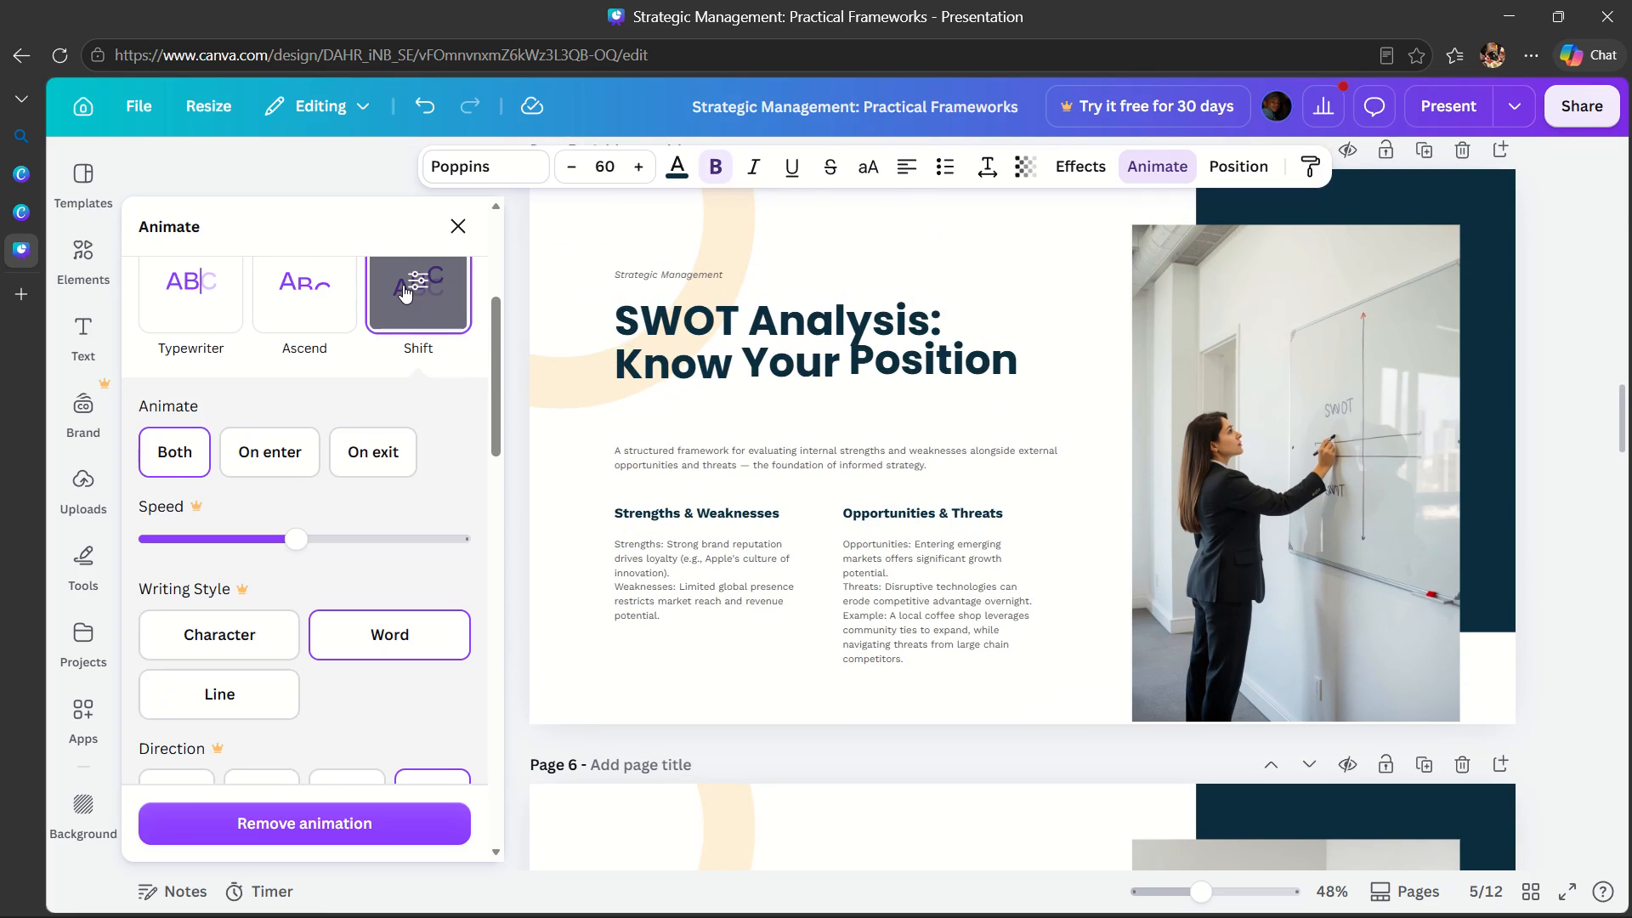
Apply the Typewriter animation to the intro paragraph below the page 5 title.
left_click(705, 460)
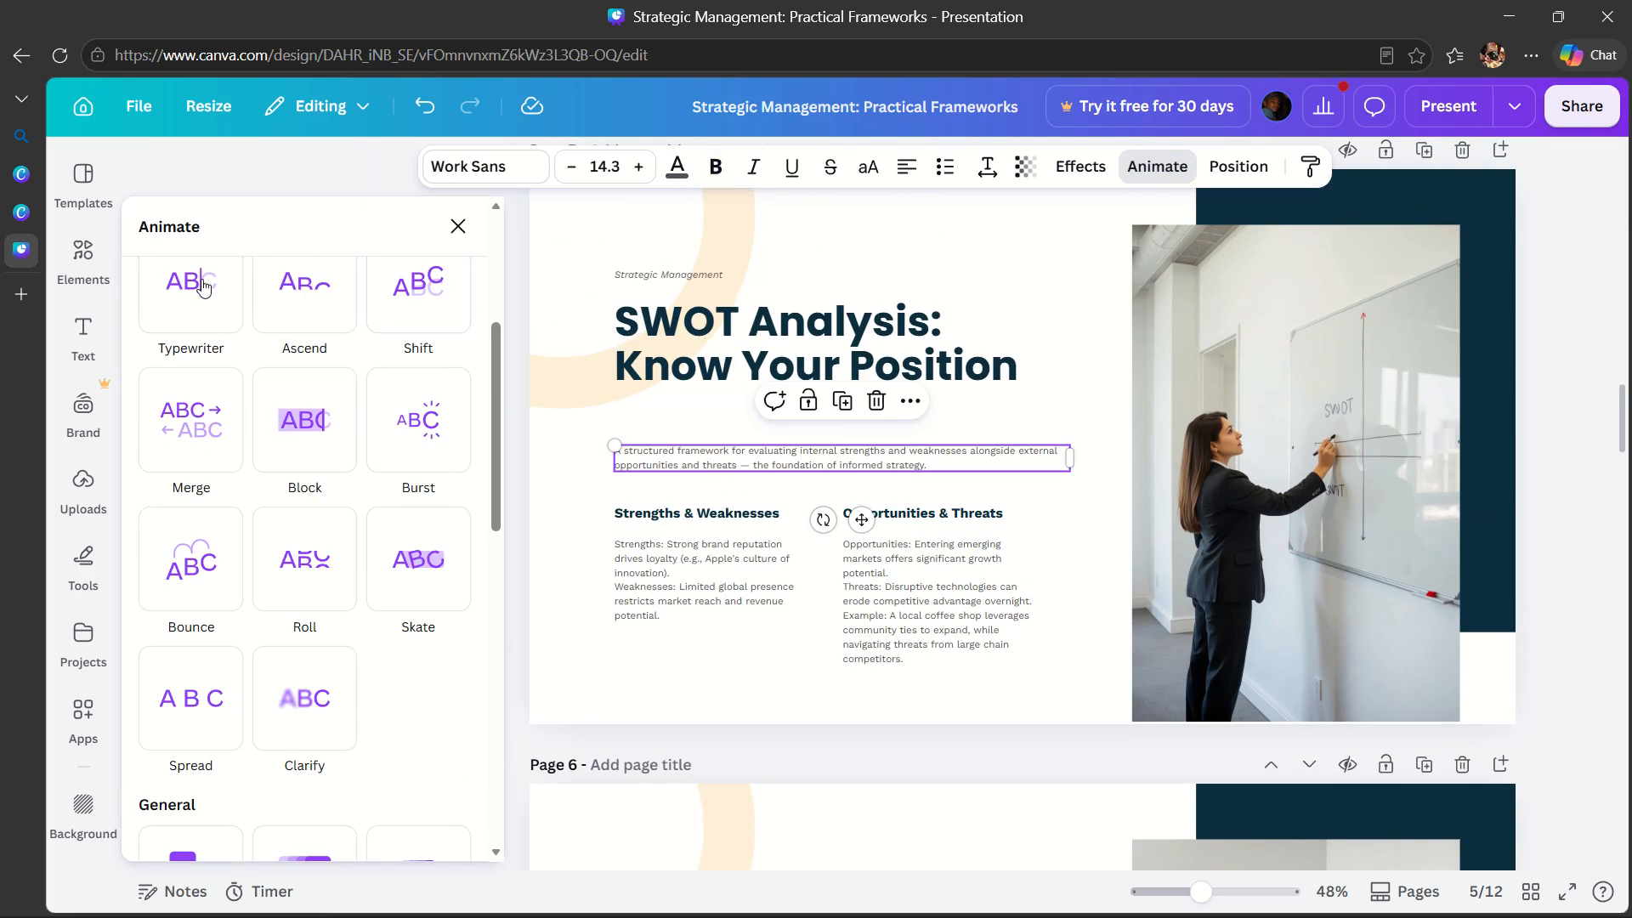
left_click(184, 278)
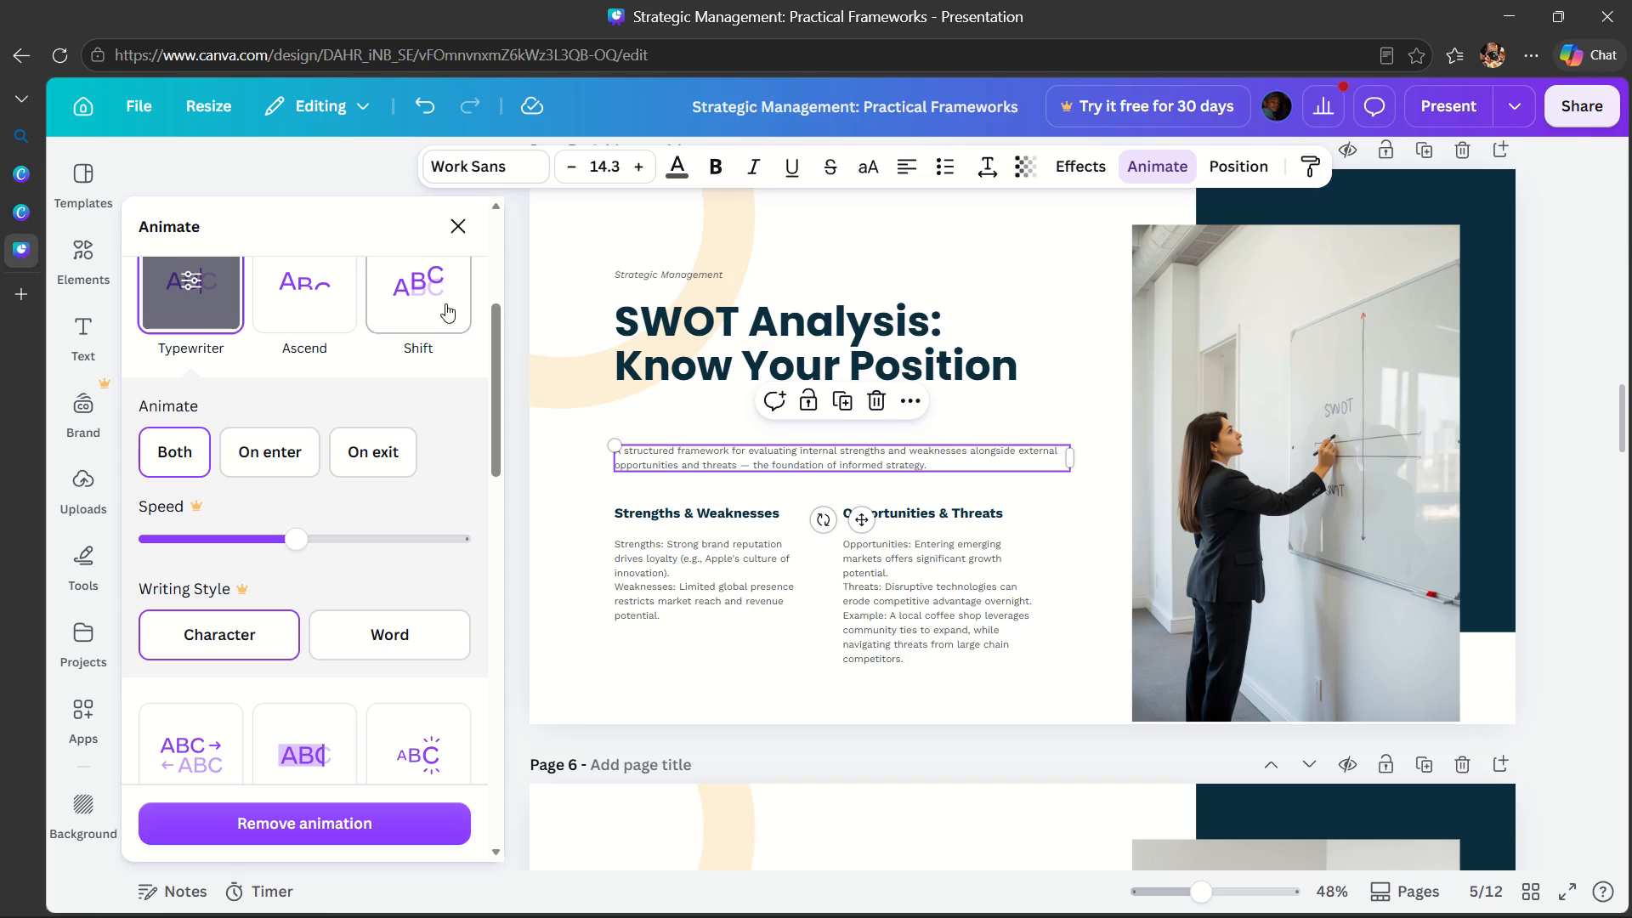
left_click(696, 458)
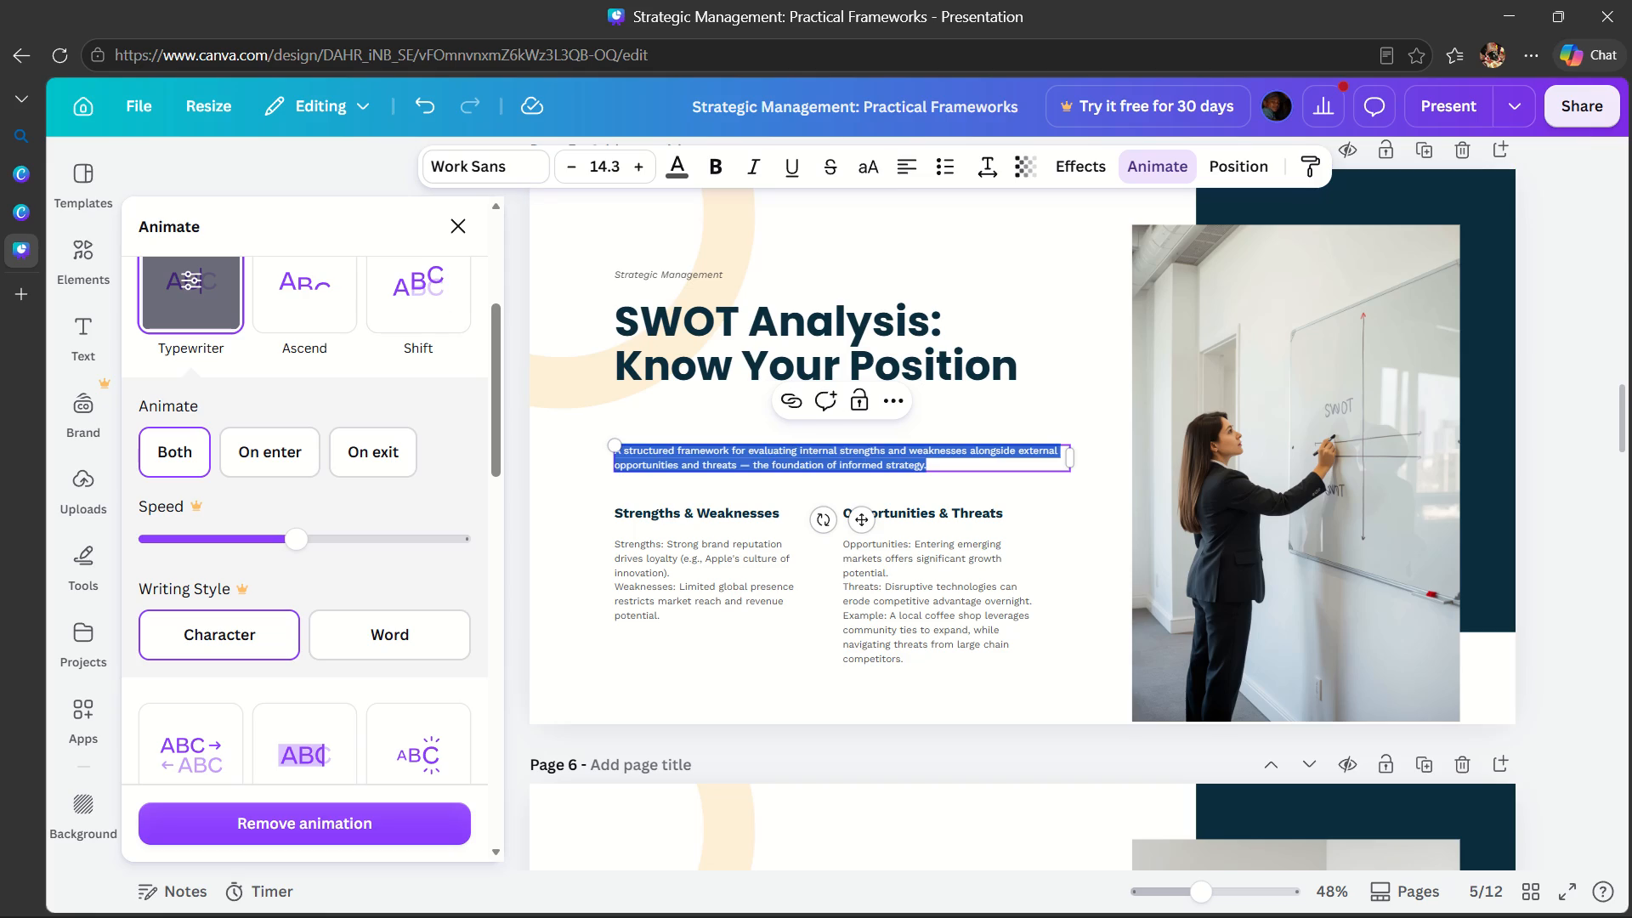
left_click(201, 276)
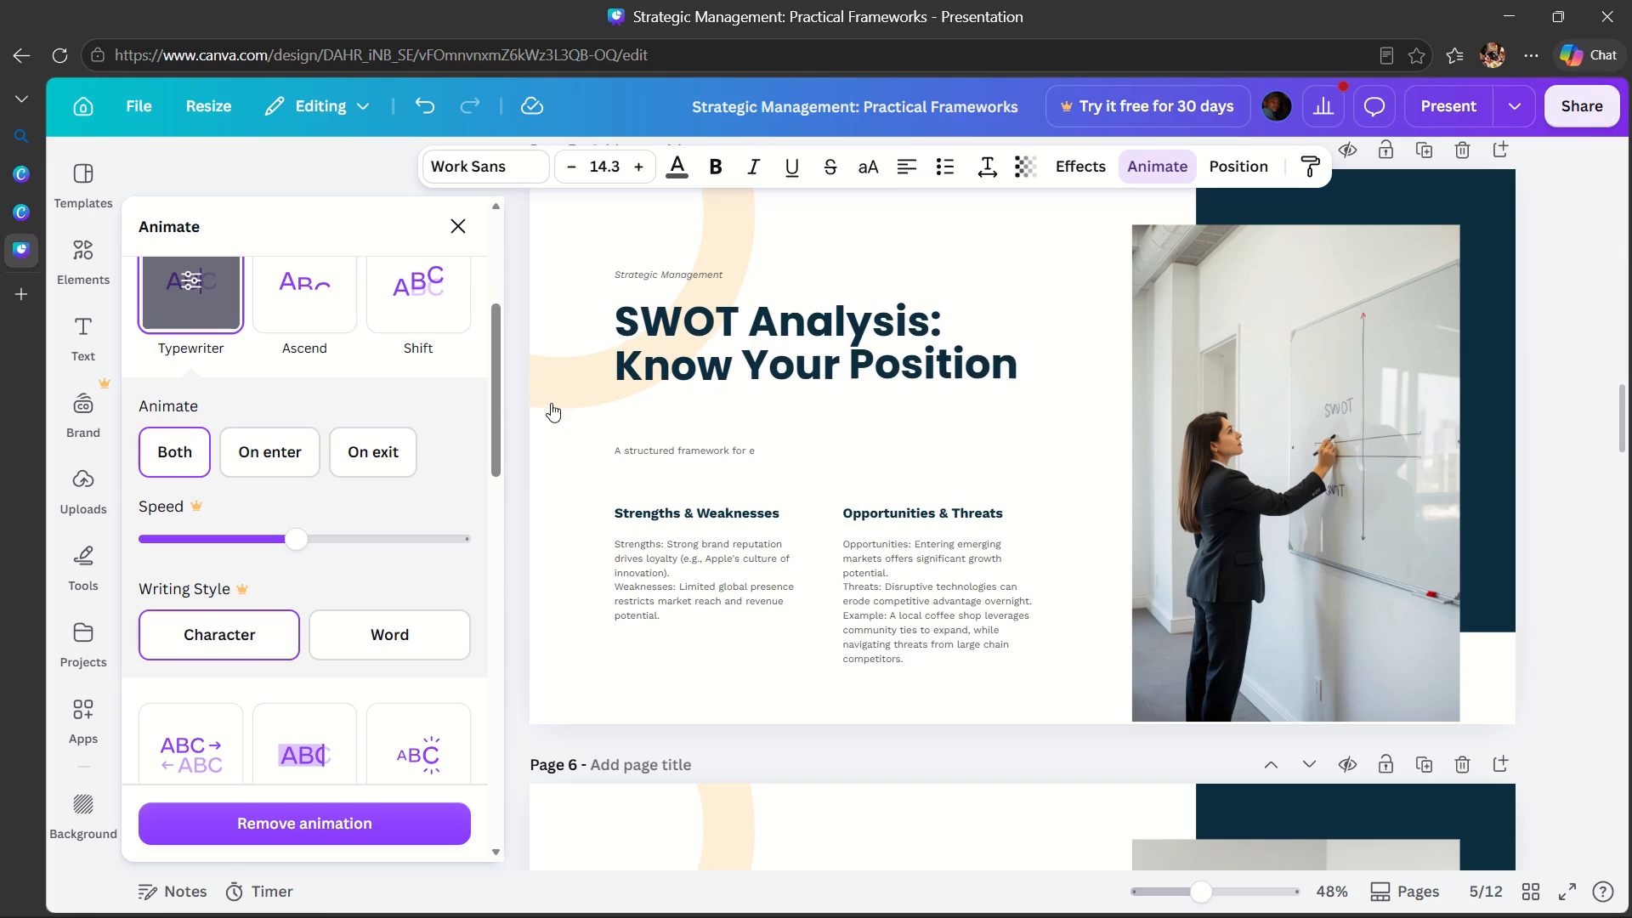
Apply the Burst animation to the "Strengths & Weaknesses" and "Opportunities & Threats" subheadings on page 5.
left_click(726, 516)
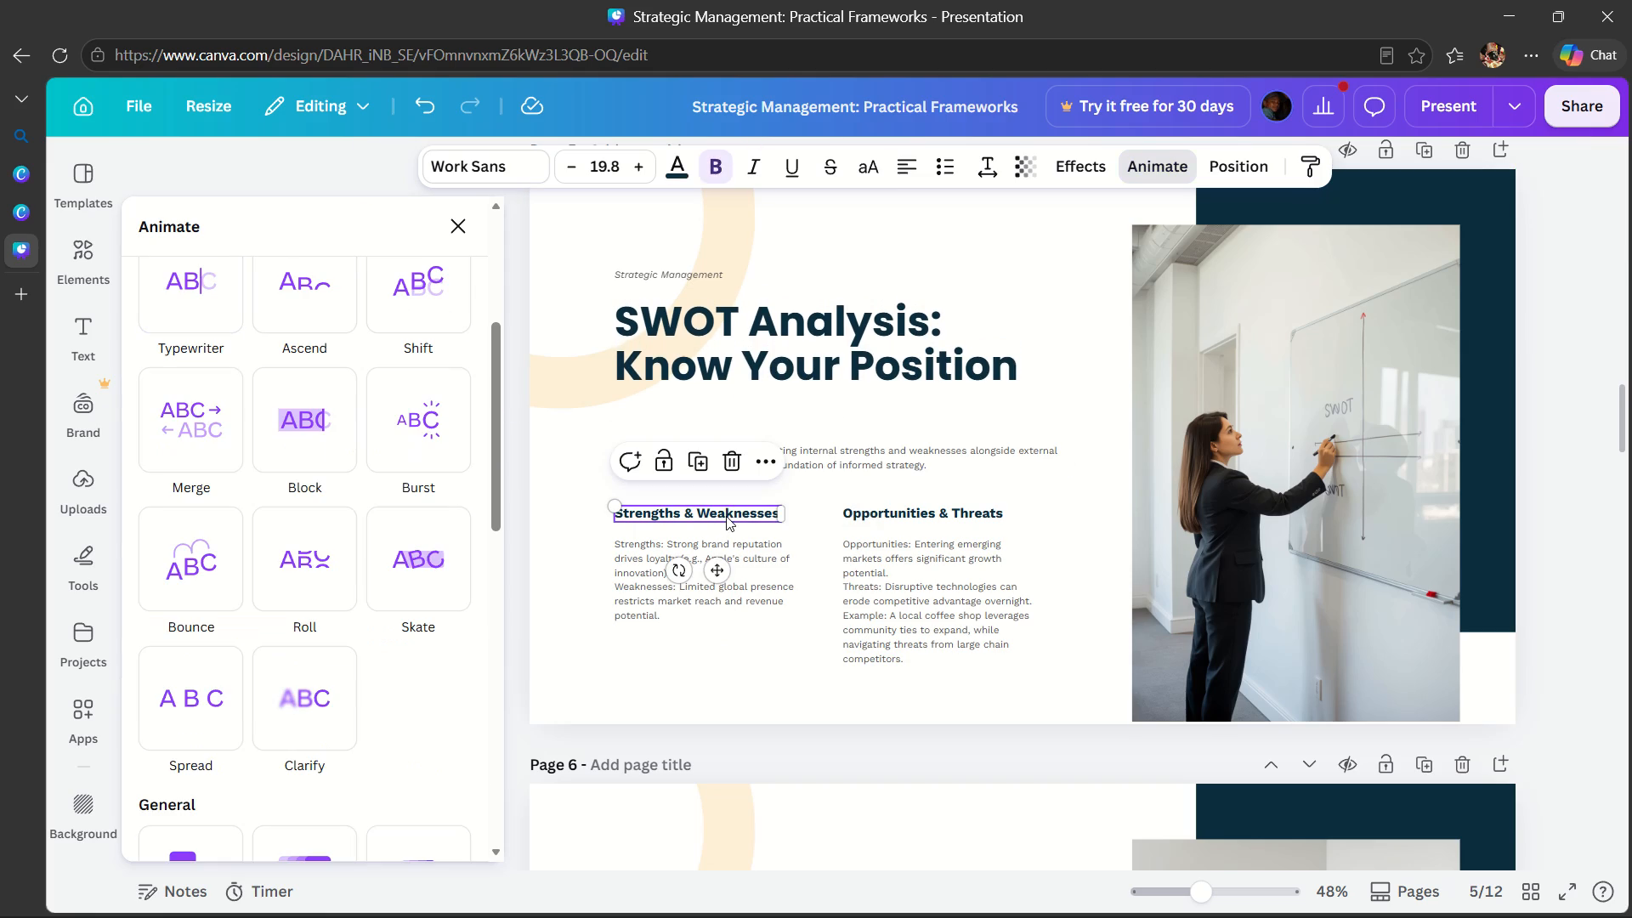
left_click(448, 420)
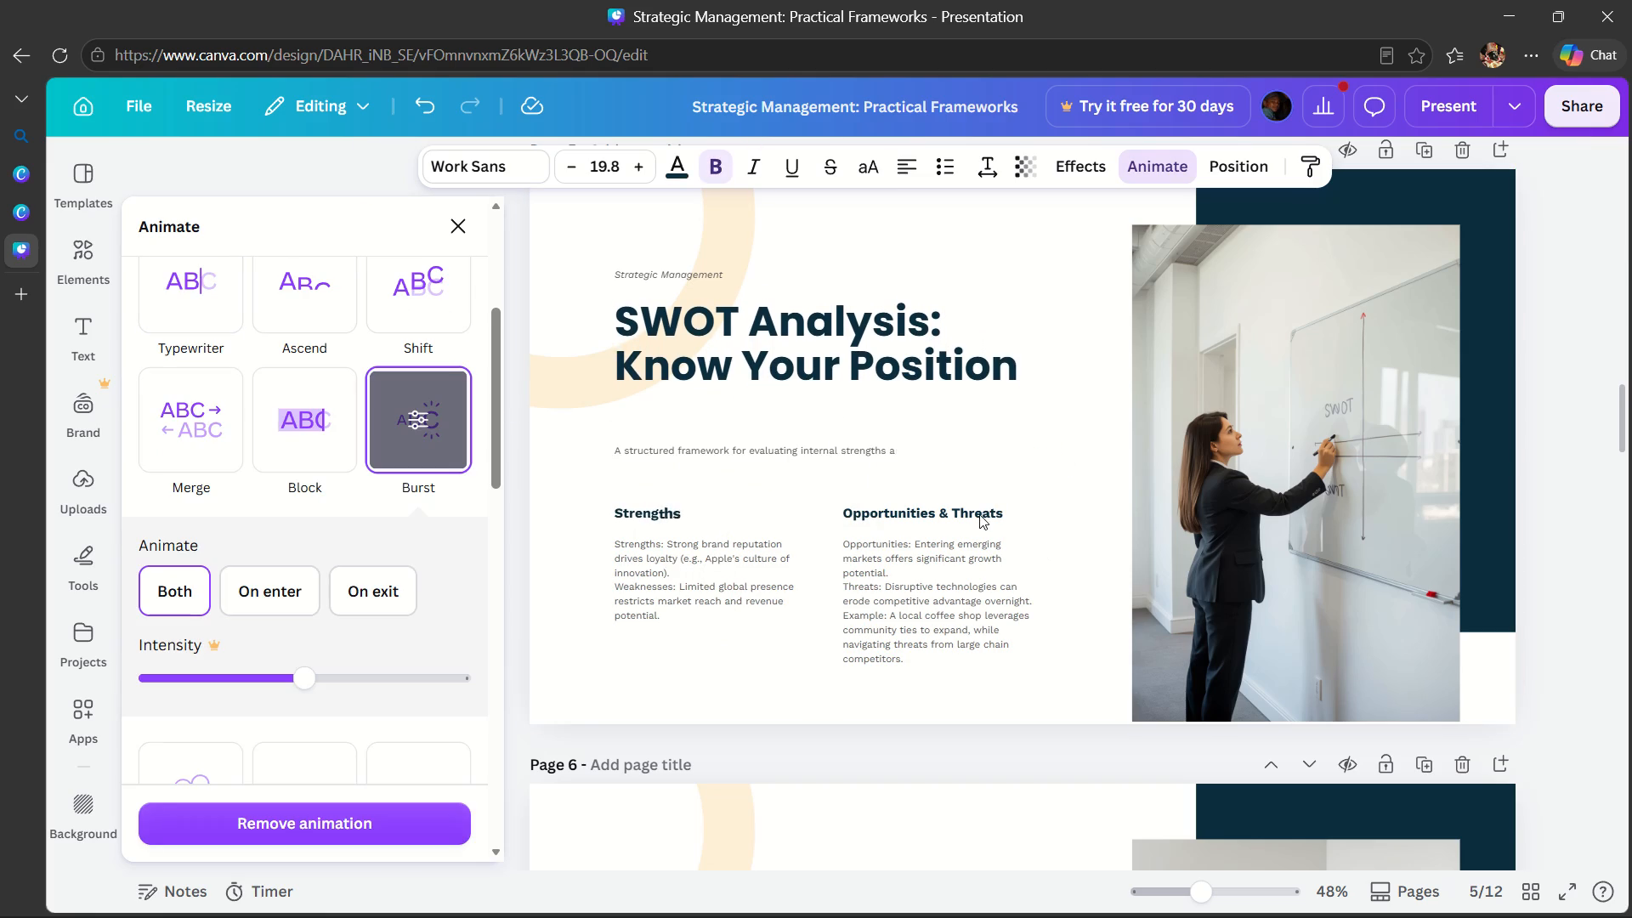
left_click(972, 513)
left_click(445, 426)
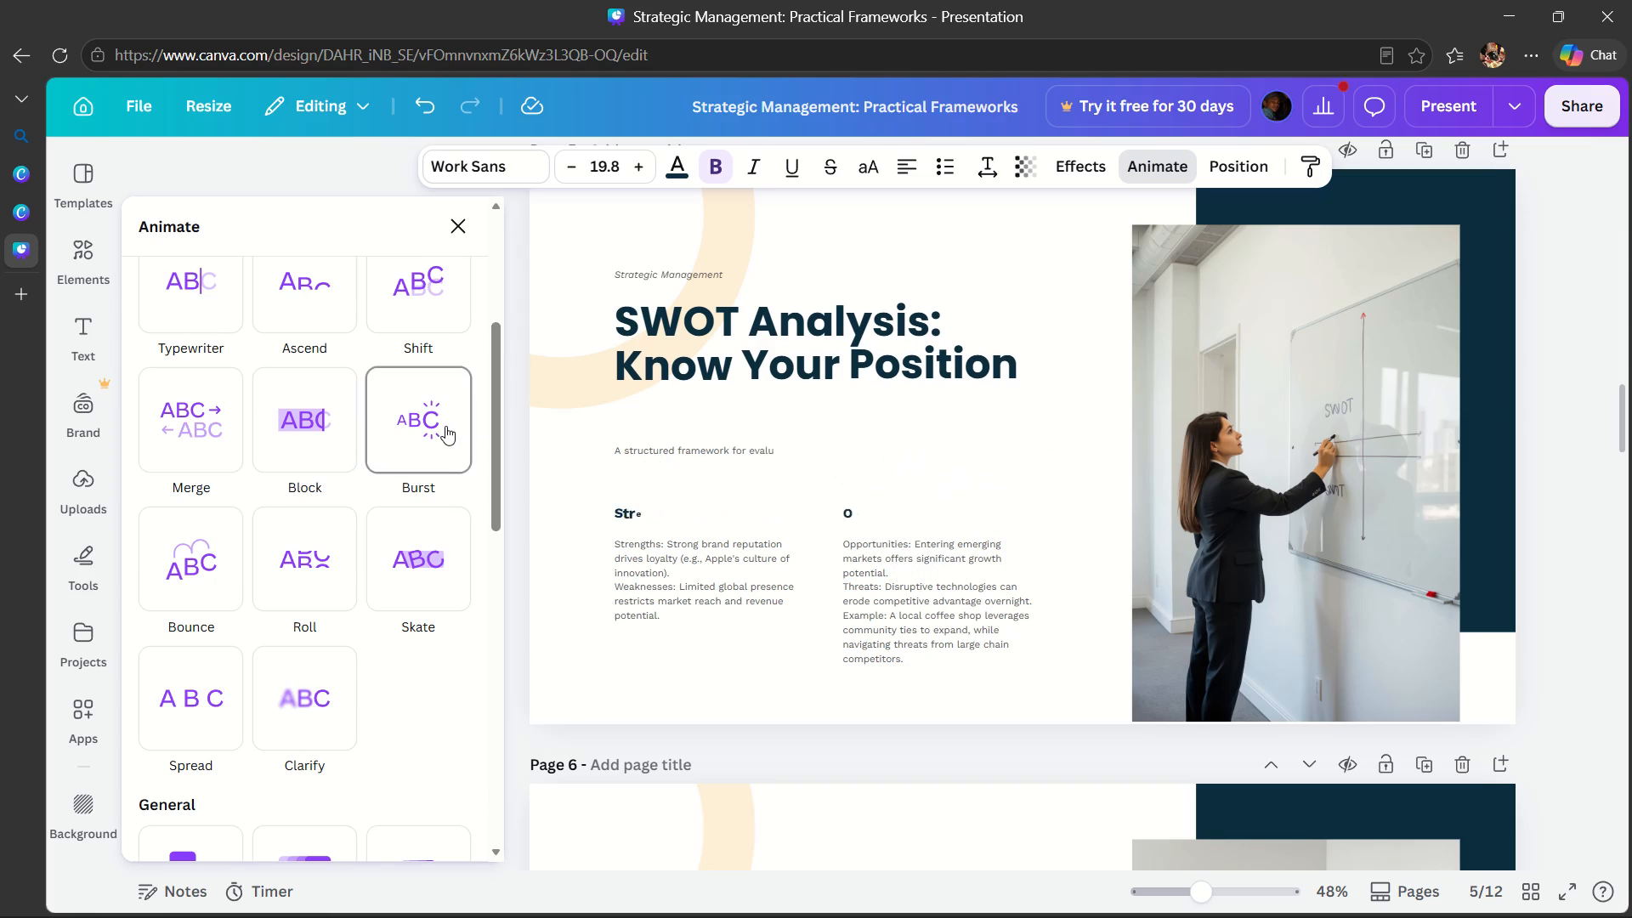
Apply the Typewriter animation to the body texts under both subheadings on page 5.
left_click(699, 580)
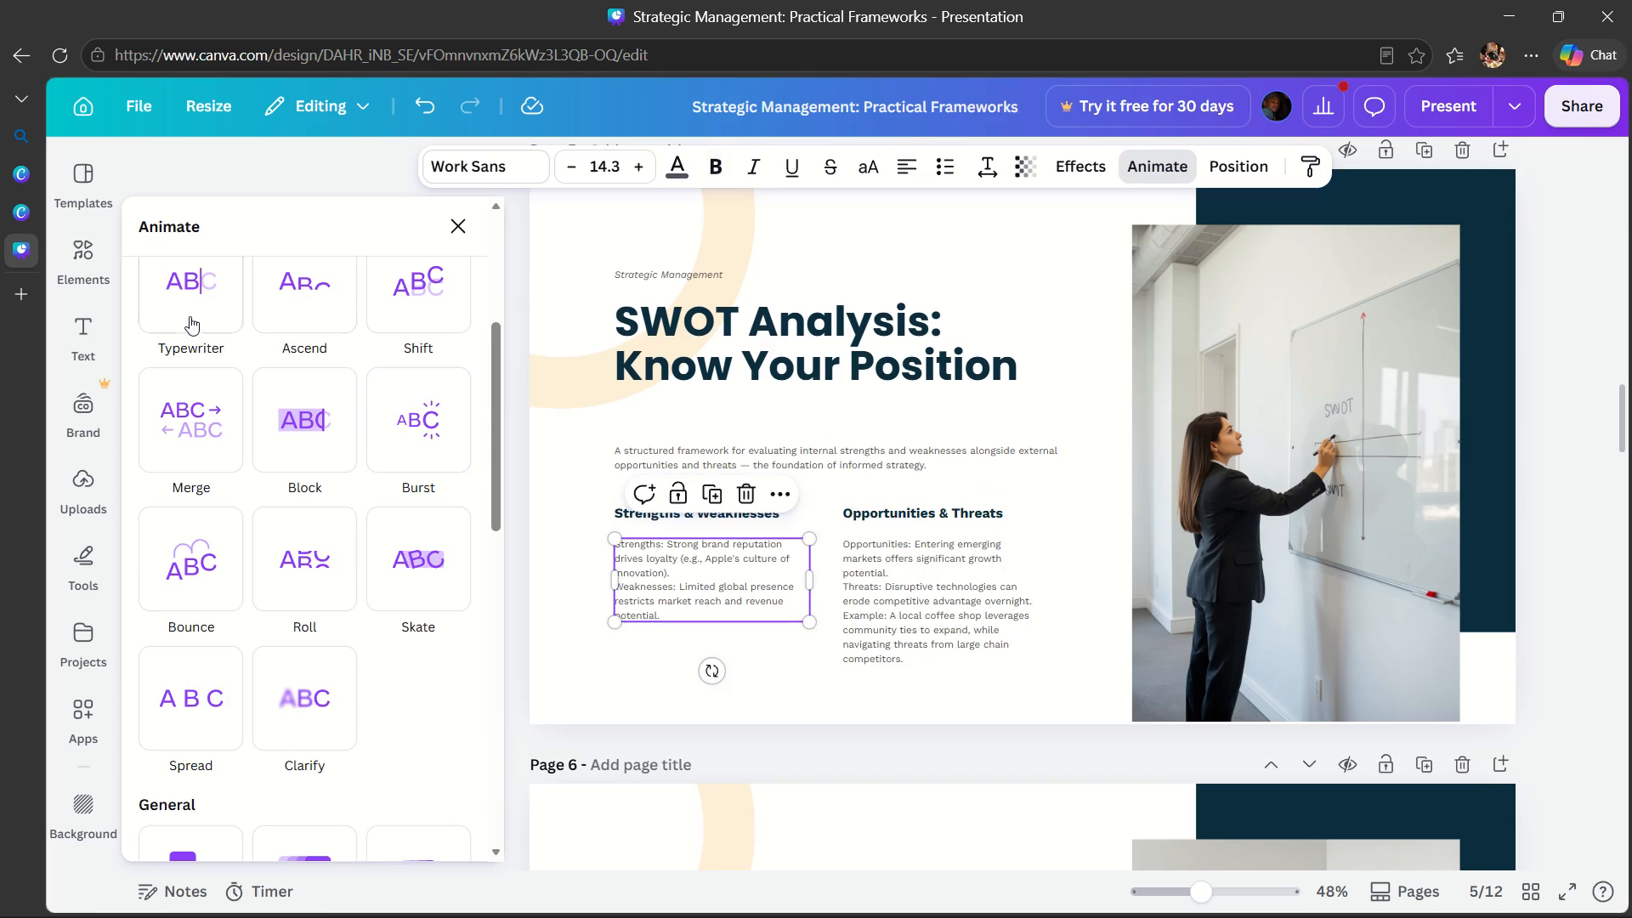
left_click(178, 306)
left_click(1013, 602)
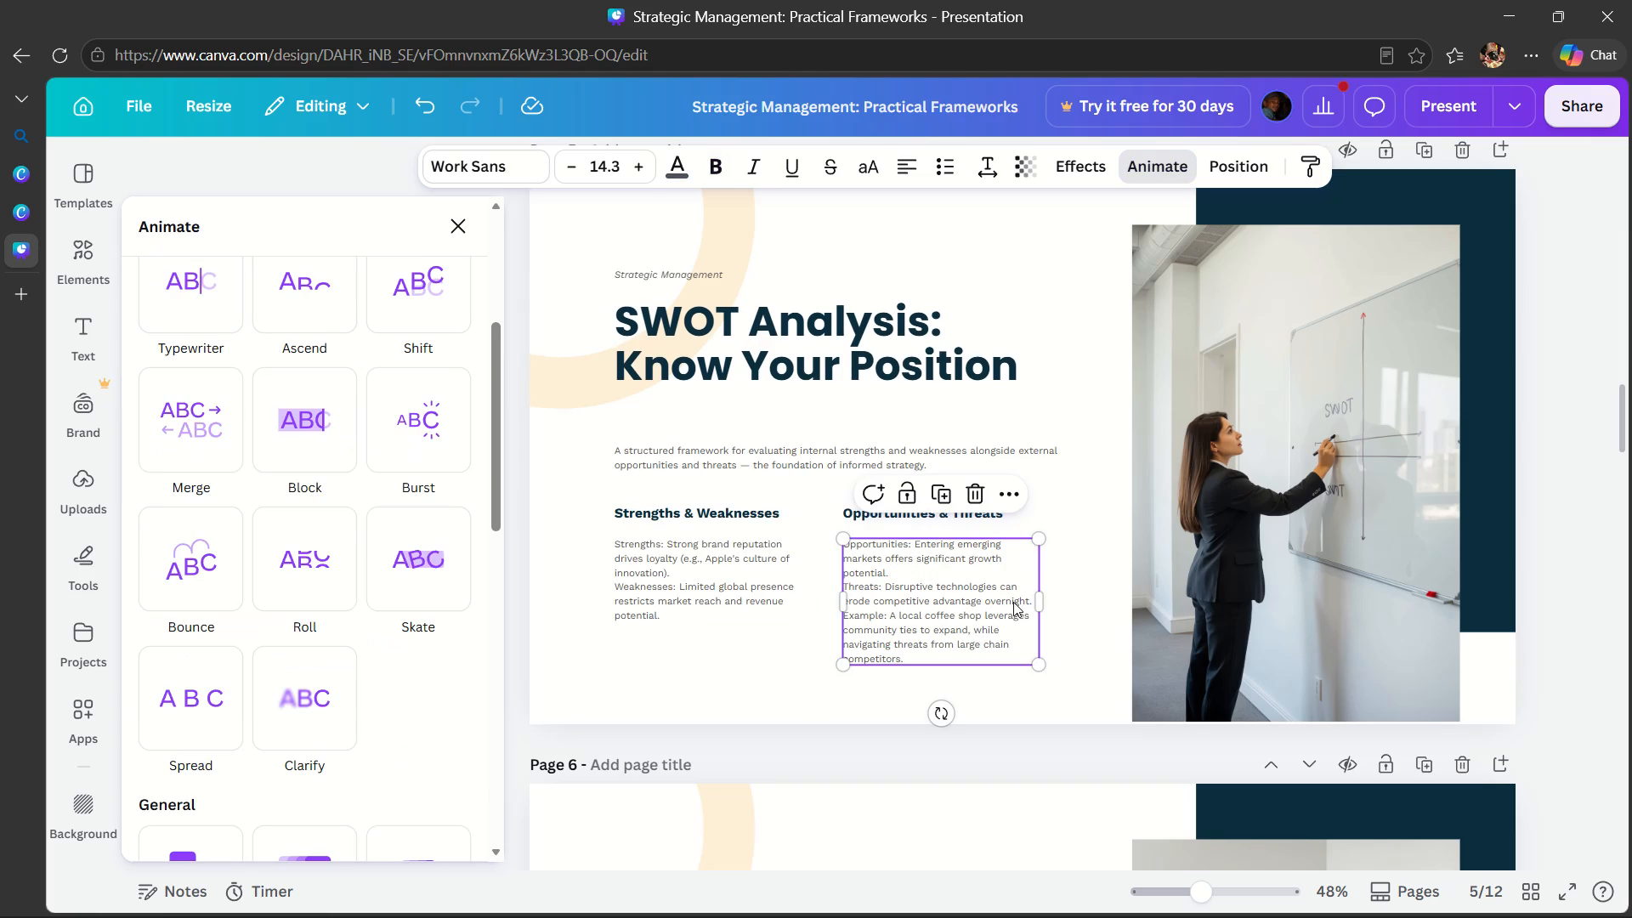
left_click(192, 281)
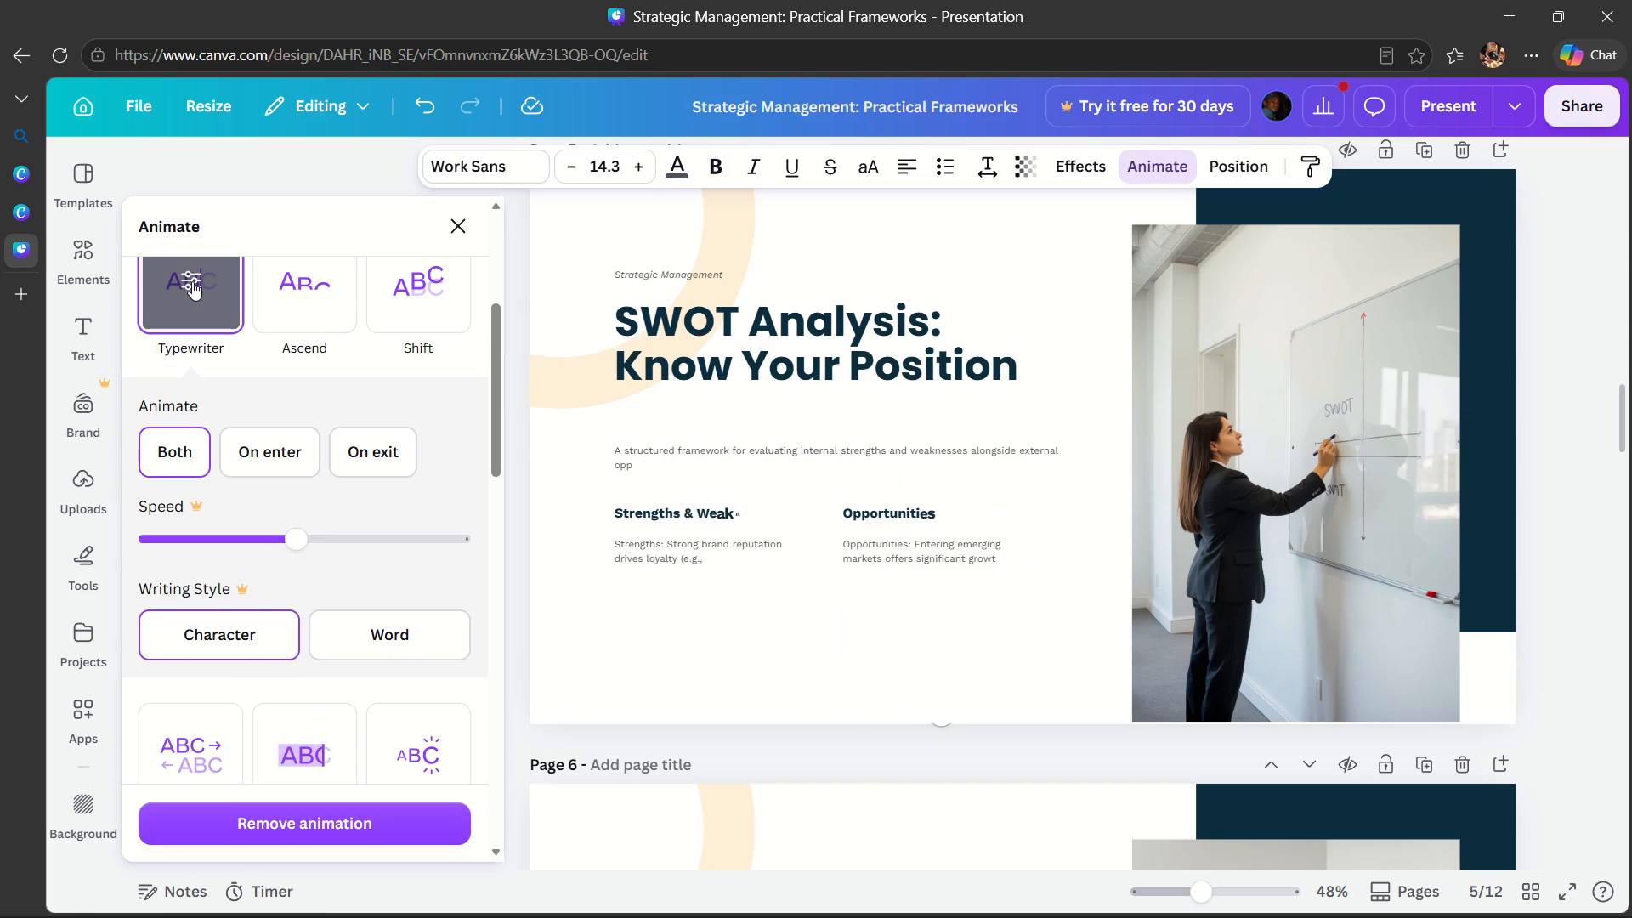
On page 6, apply the Typewriter animation to the "Porter's Five Forces" title and Burst to the intro paragraph below it.
scroll(1058, 659, "down", 2)
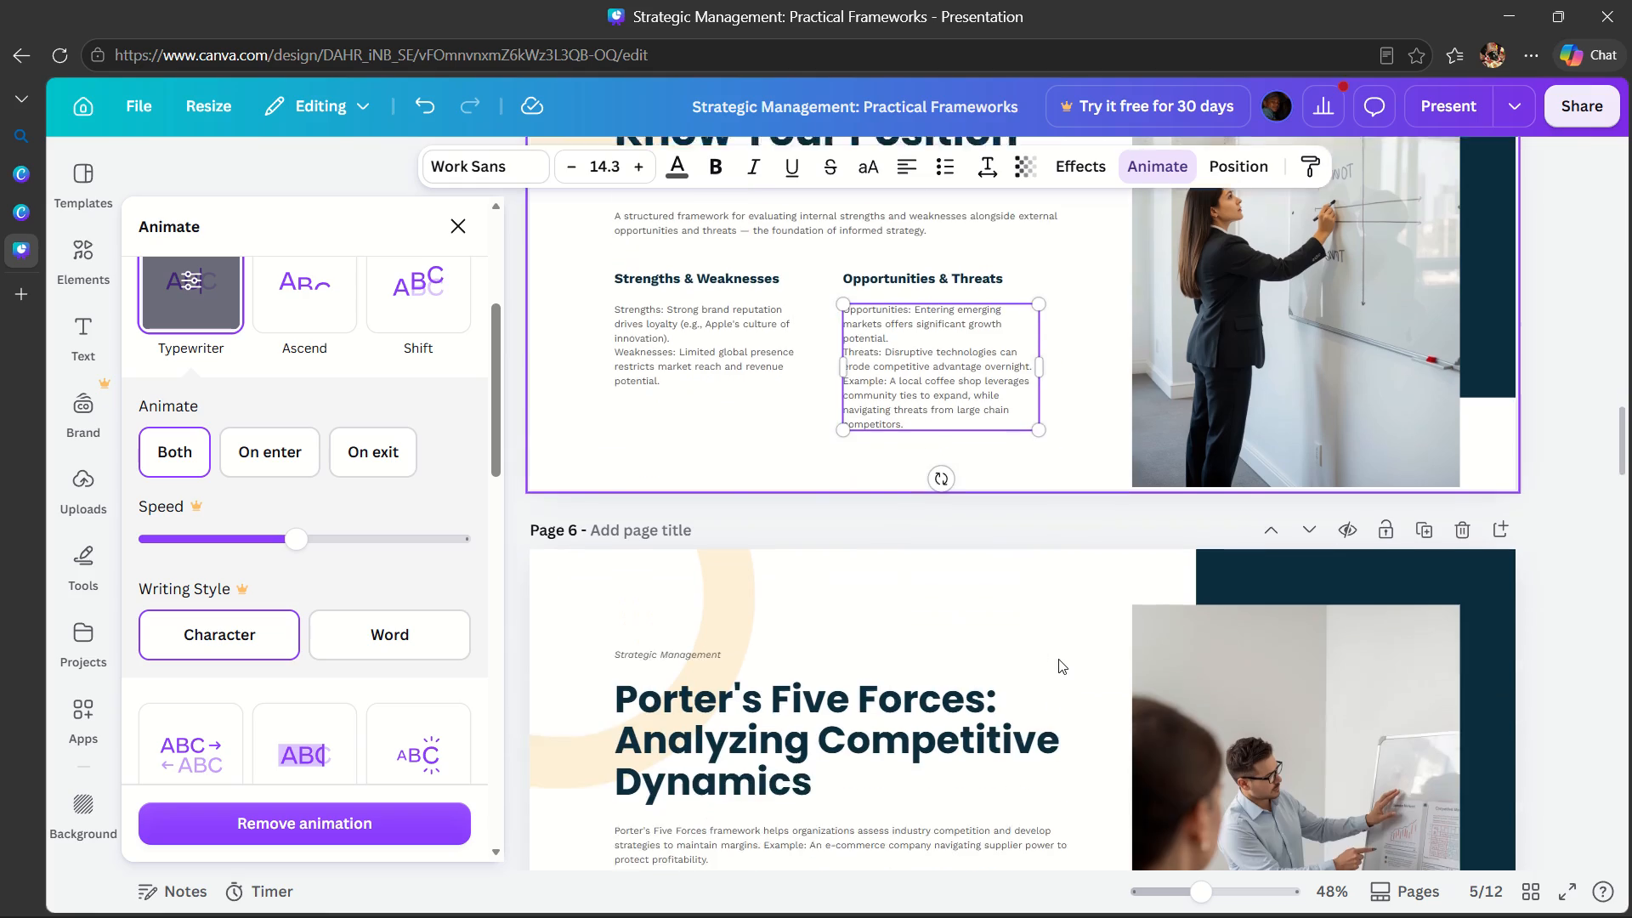
scroll(1058, 659, "down", 3)
left_click(910, 261)
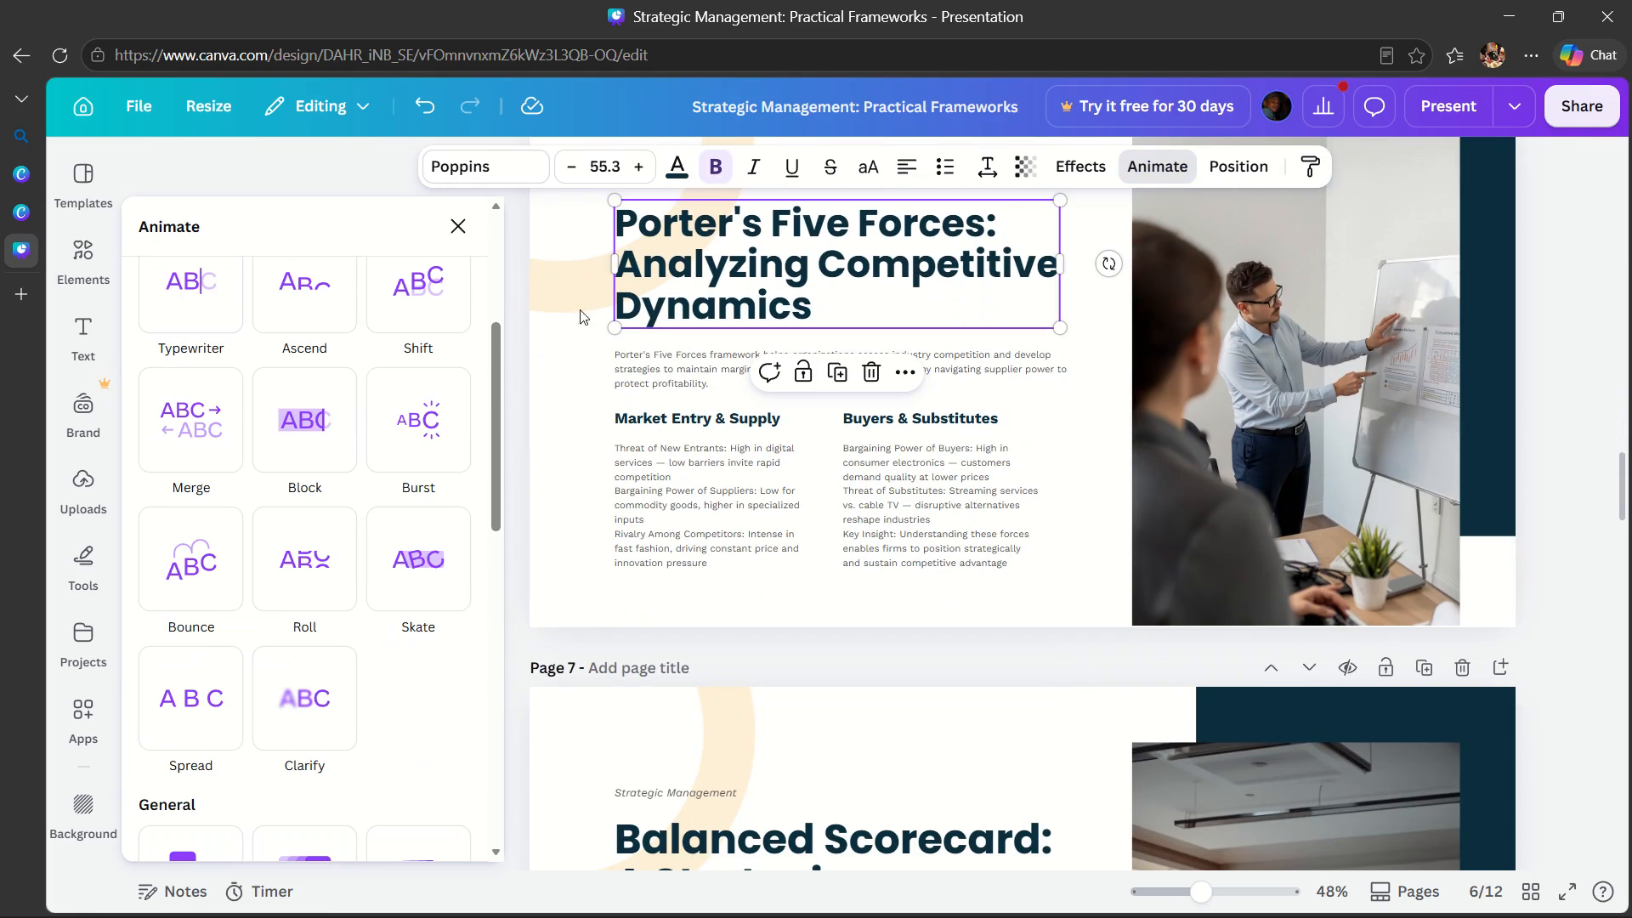
left_click(212, 309)
left_click(717, 357)
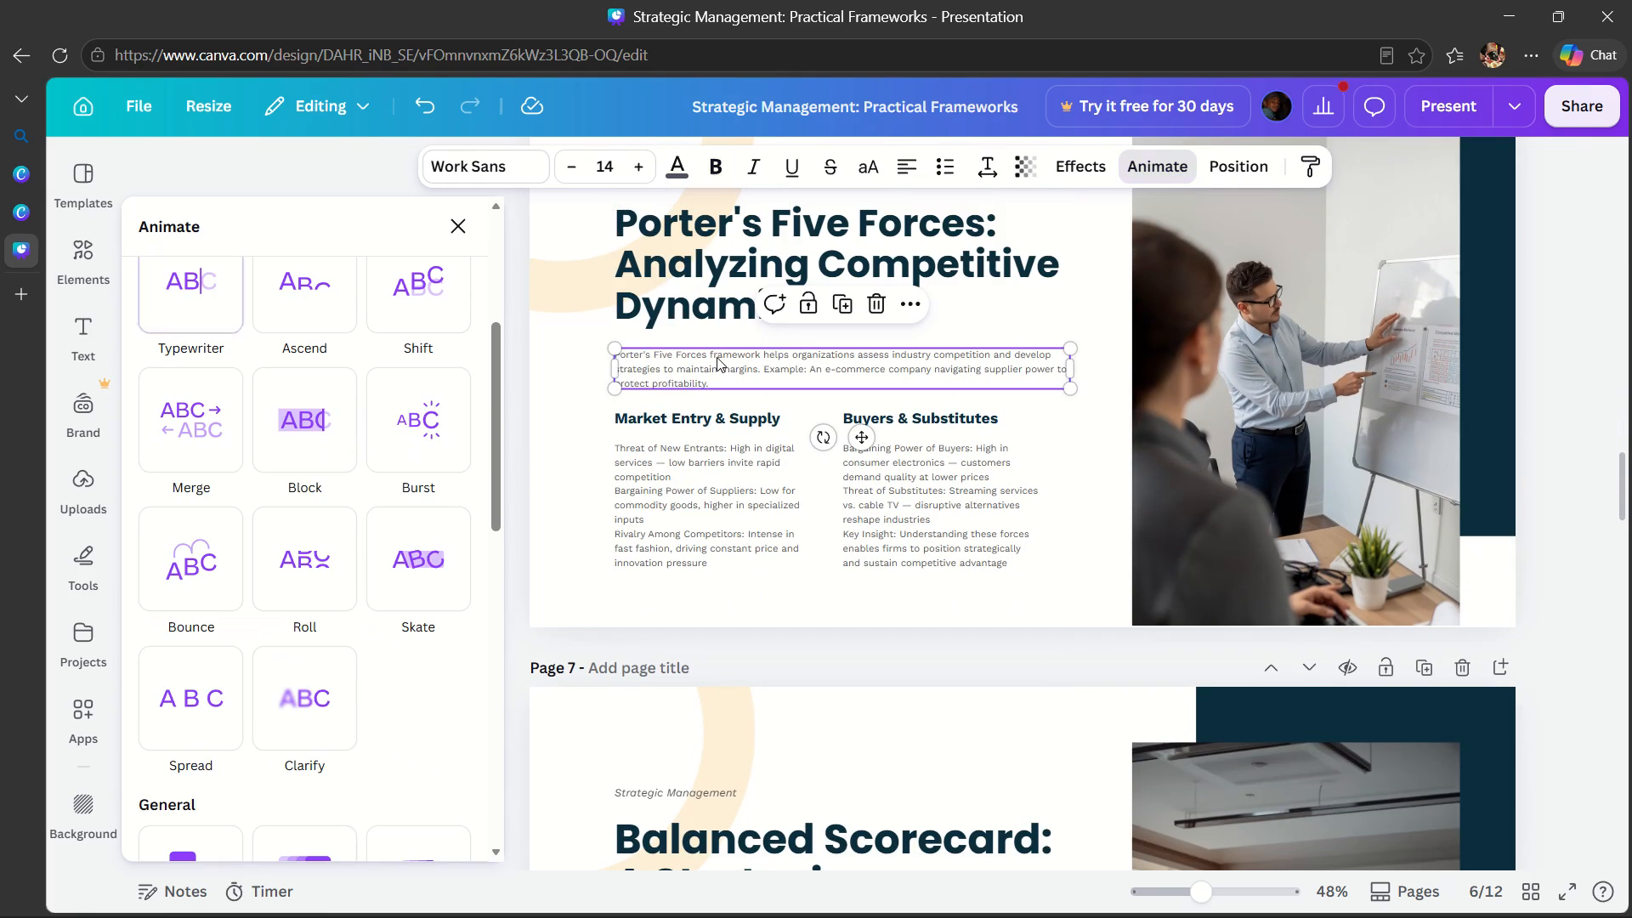
left_click(426, 455)
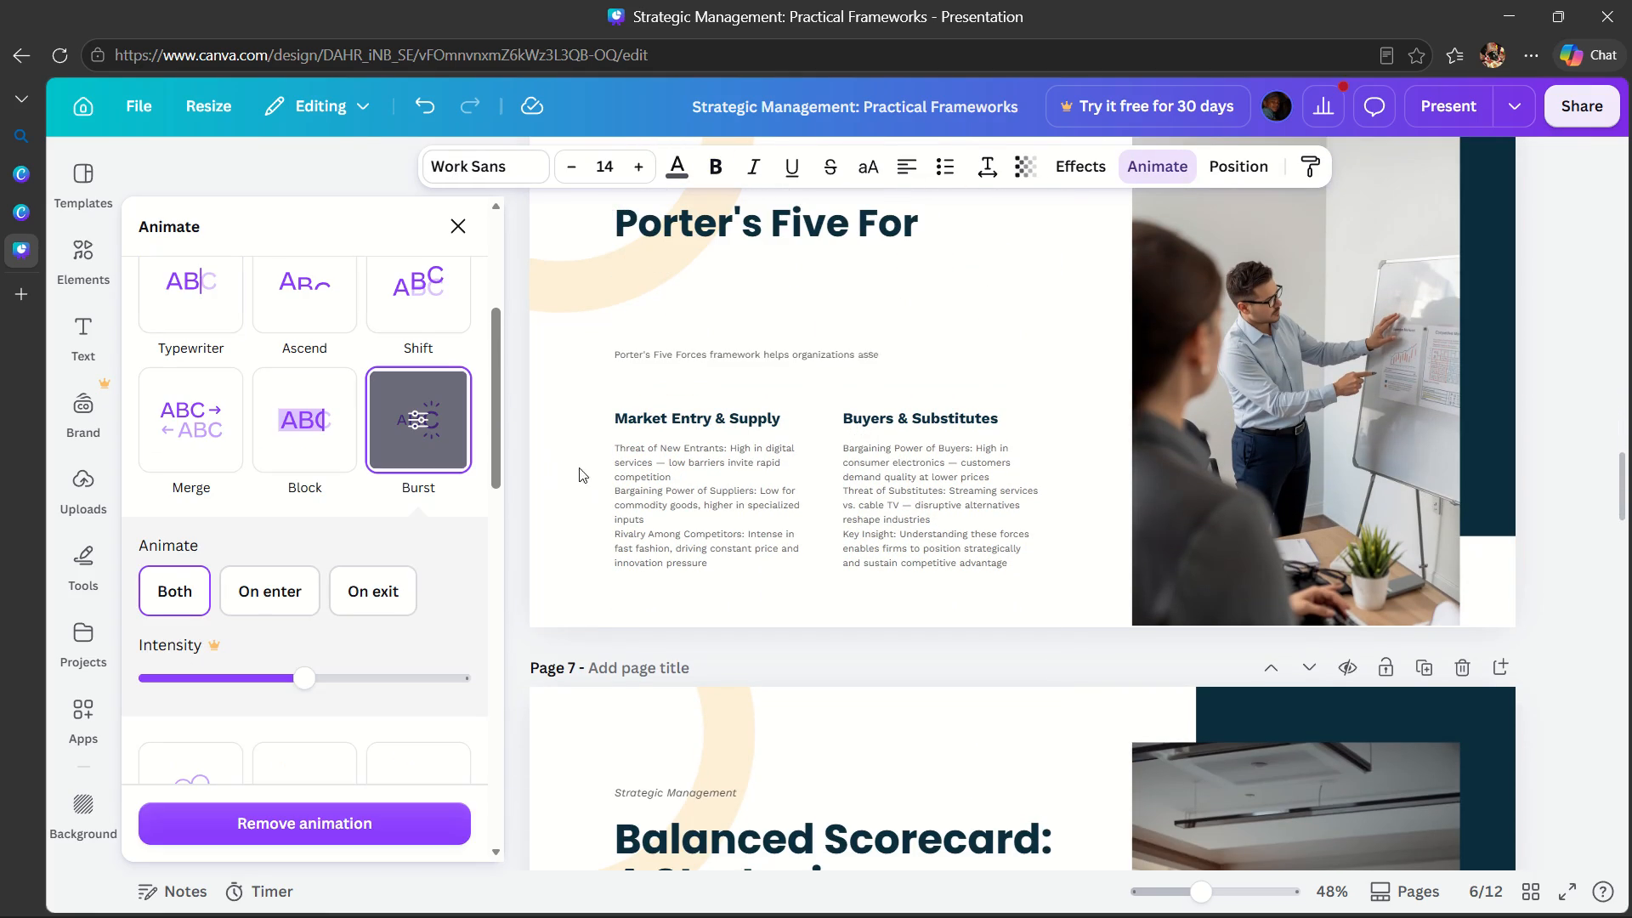
Apply the Typewriter animation to the "Market Entry & Supply" and "Buyers & Substitutes" subheadings on page 6.
left_click(673, 422)
left_click(212, 275)
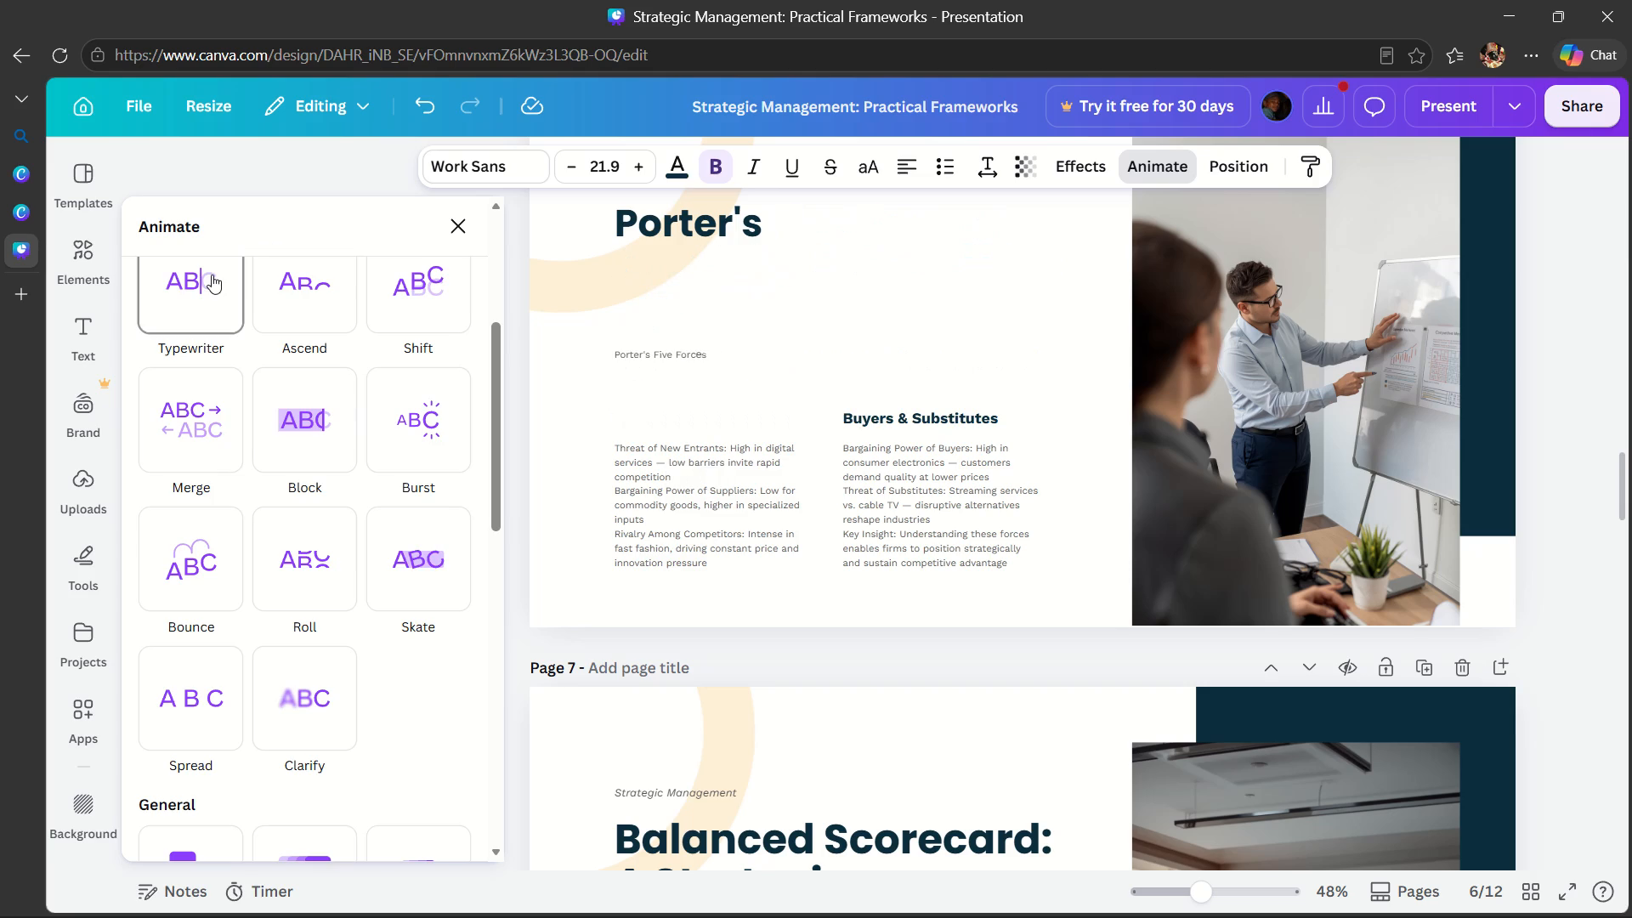
left_click(970, 413)
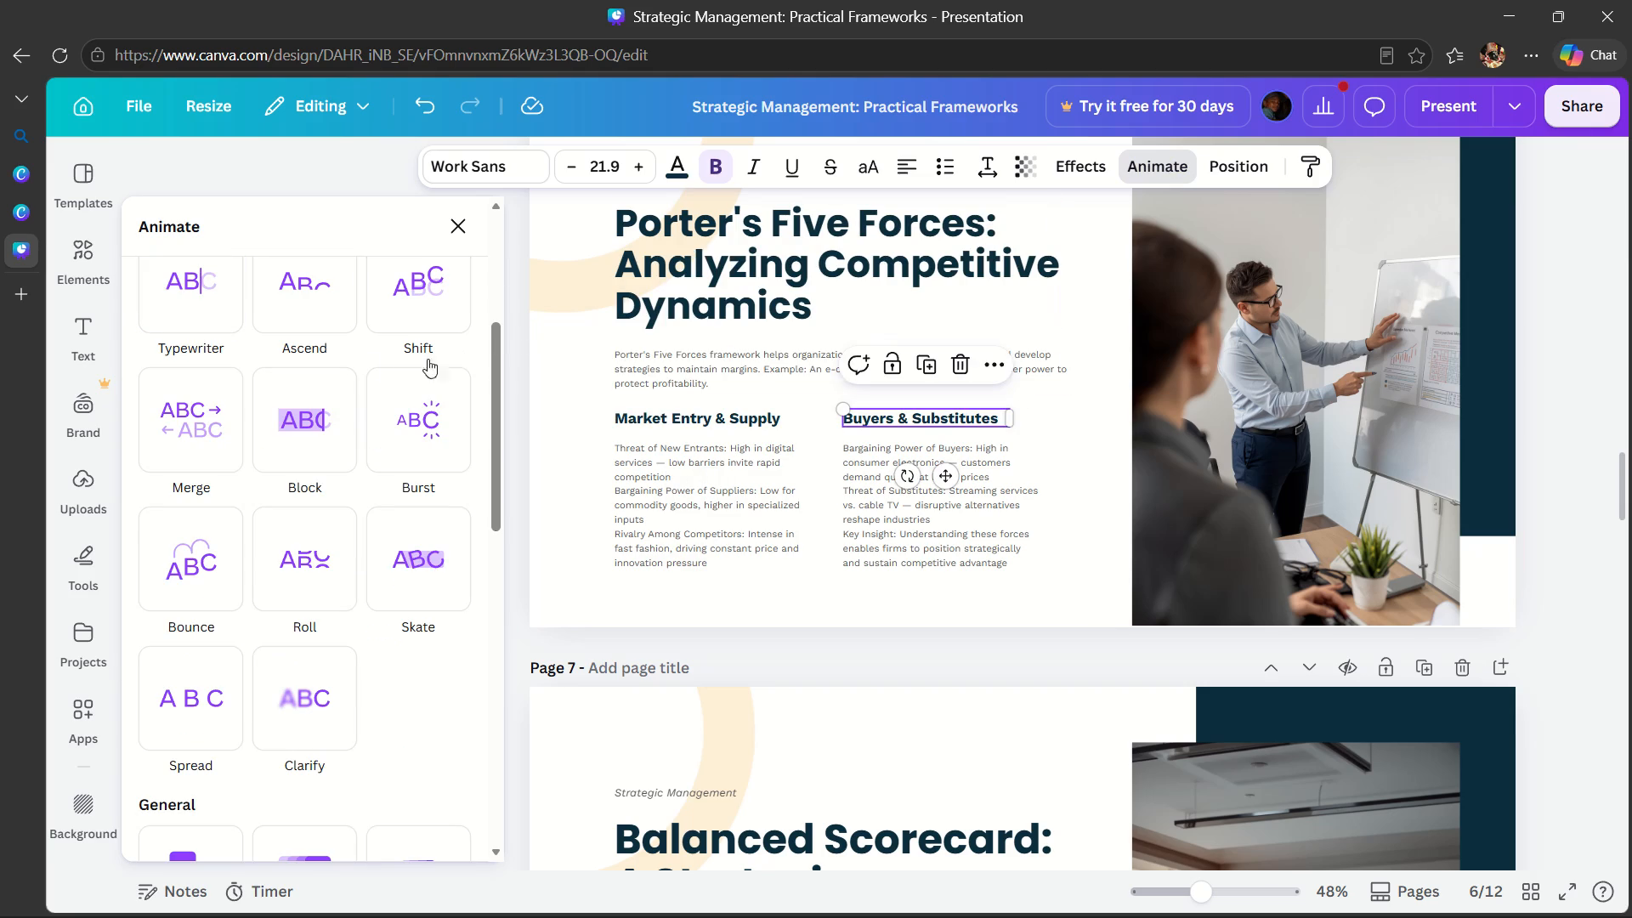
left_click(235, 315)
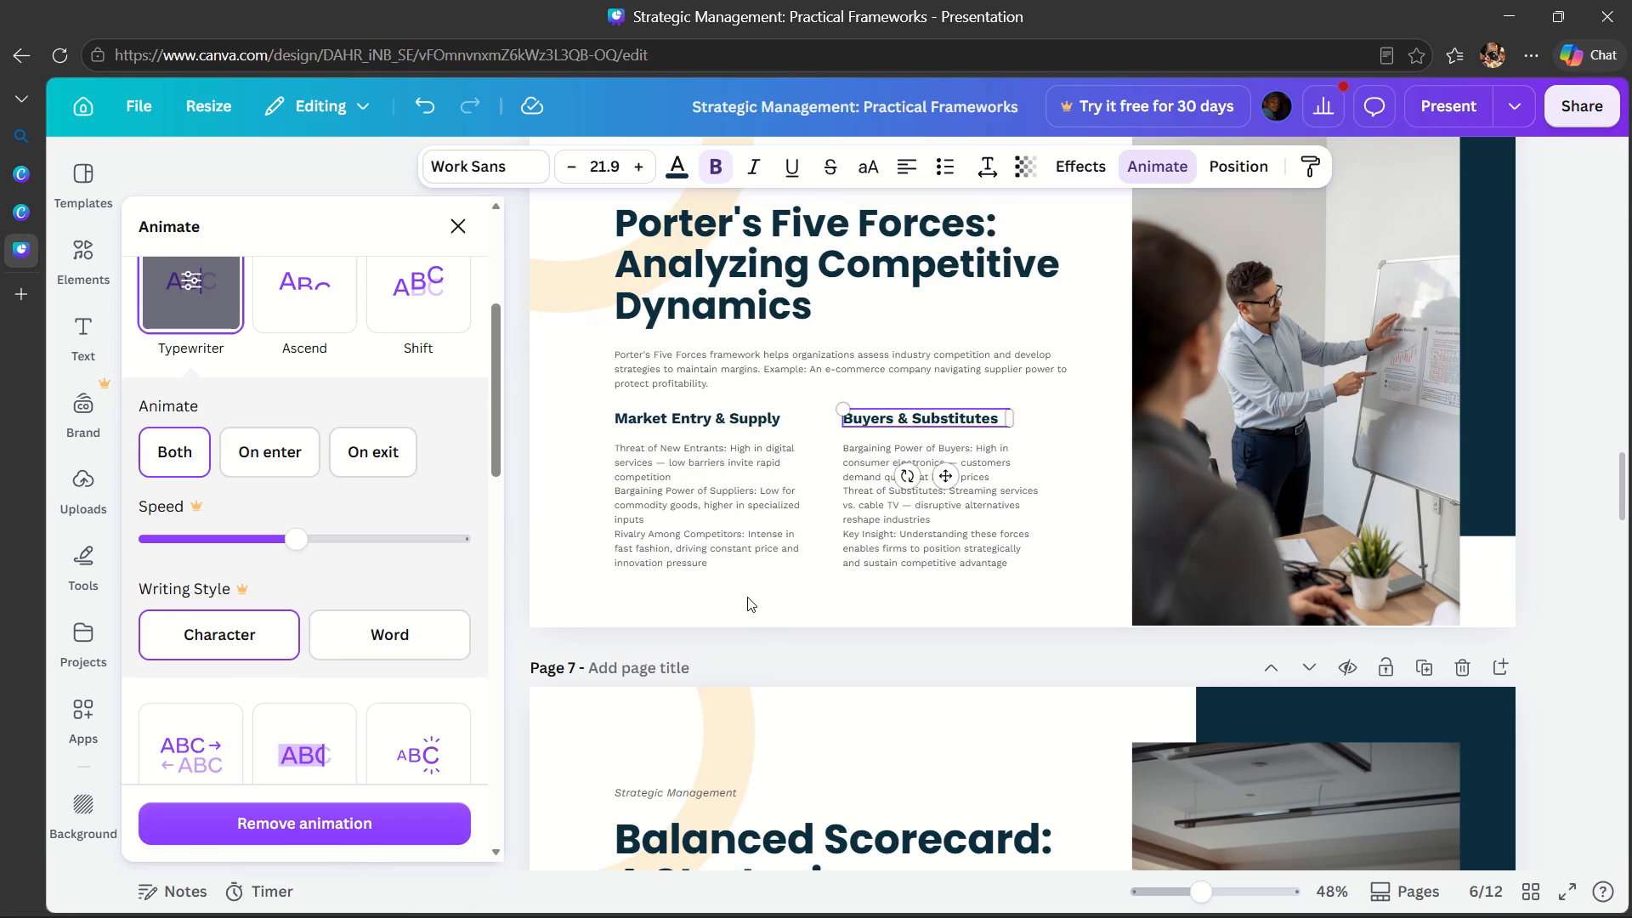
Apply the Burst animation to the body texts under both subheadings on page 6.
left_click(742, 538)
left_click(431, 416)
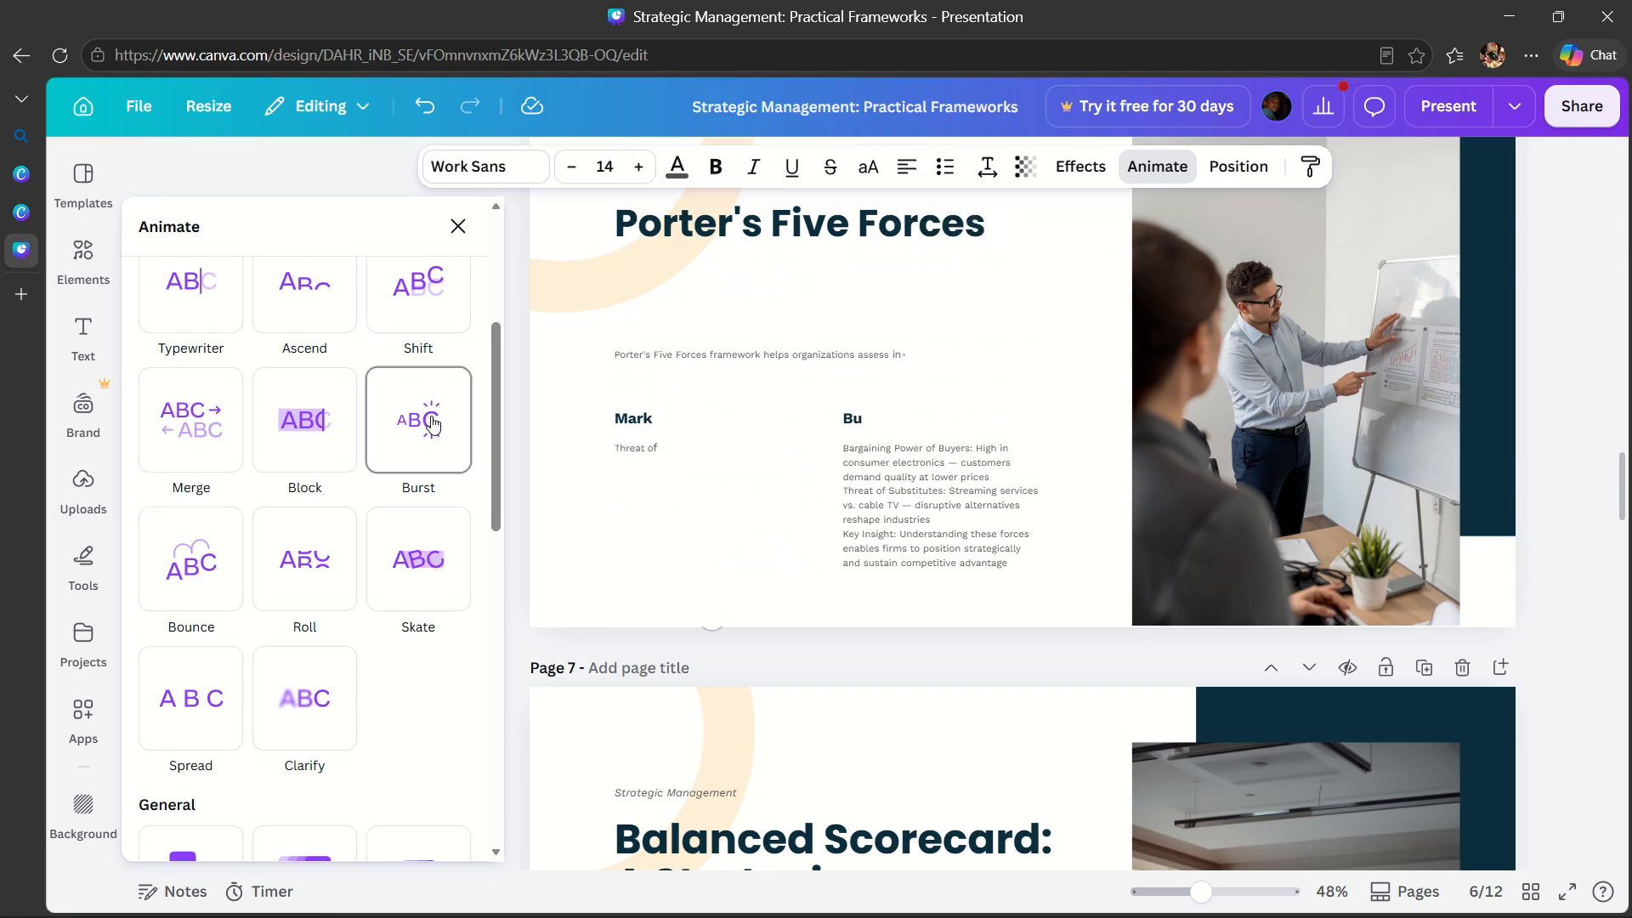
left_click(984, 531)
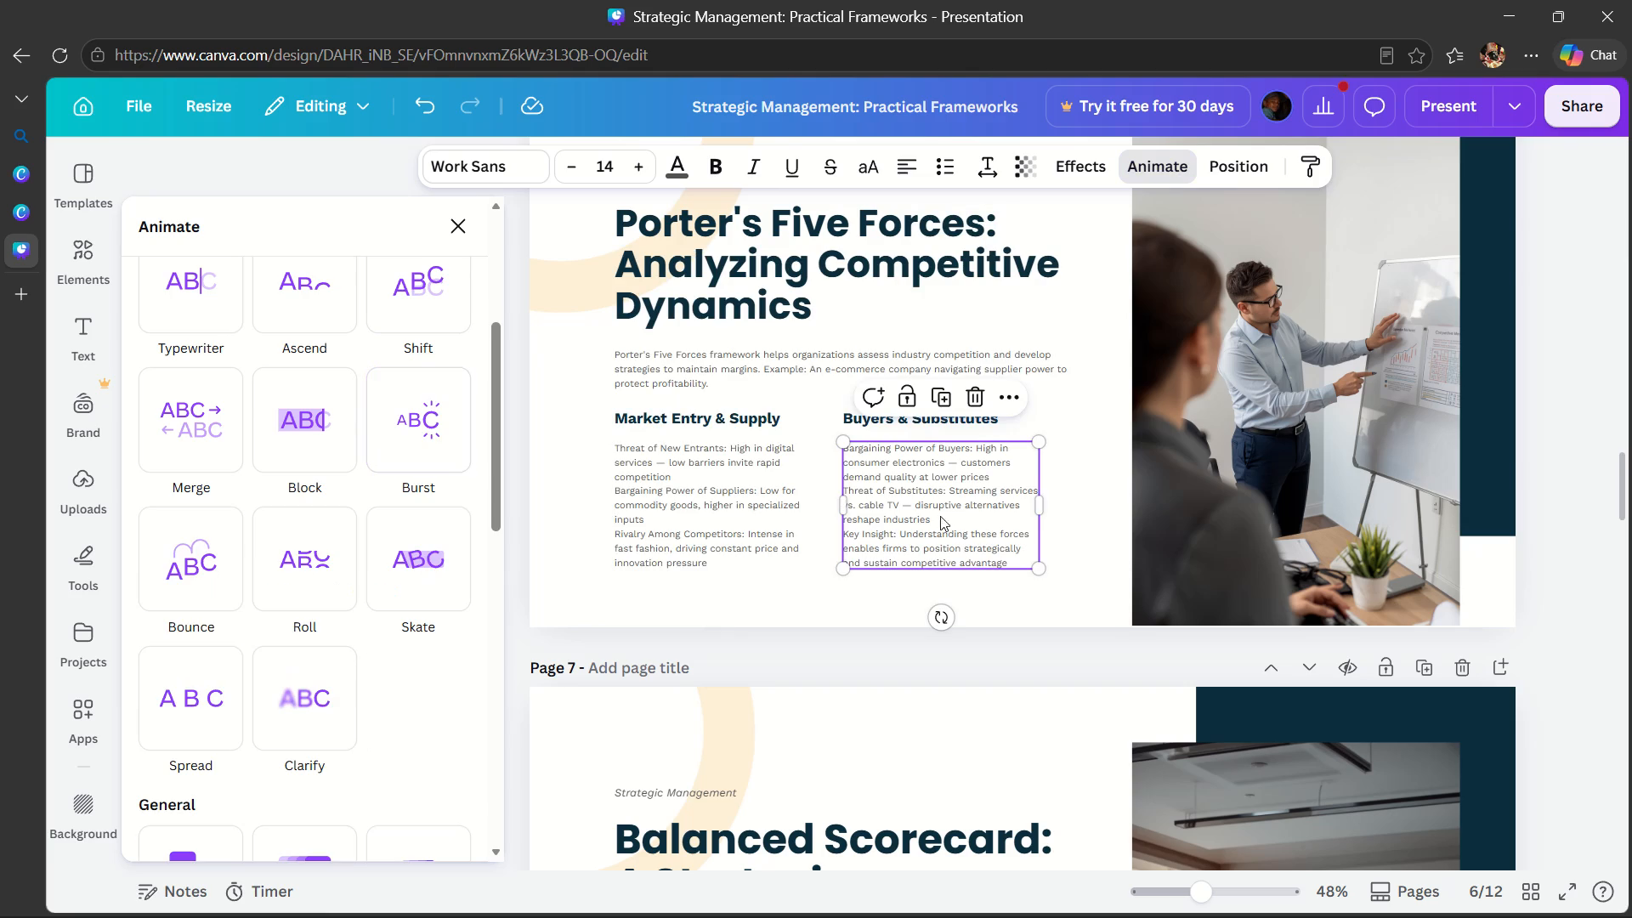
left_click(426, 396)
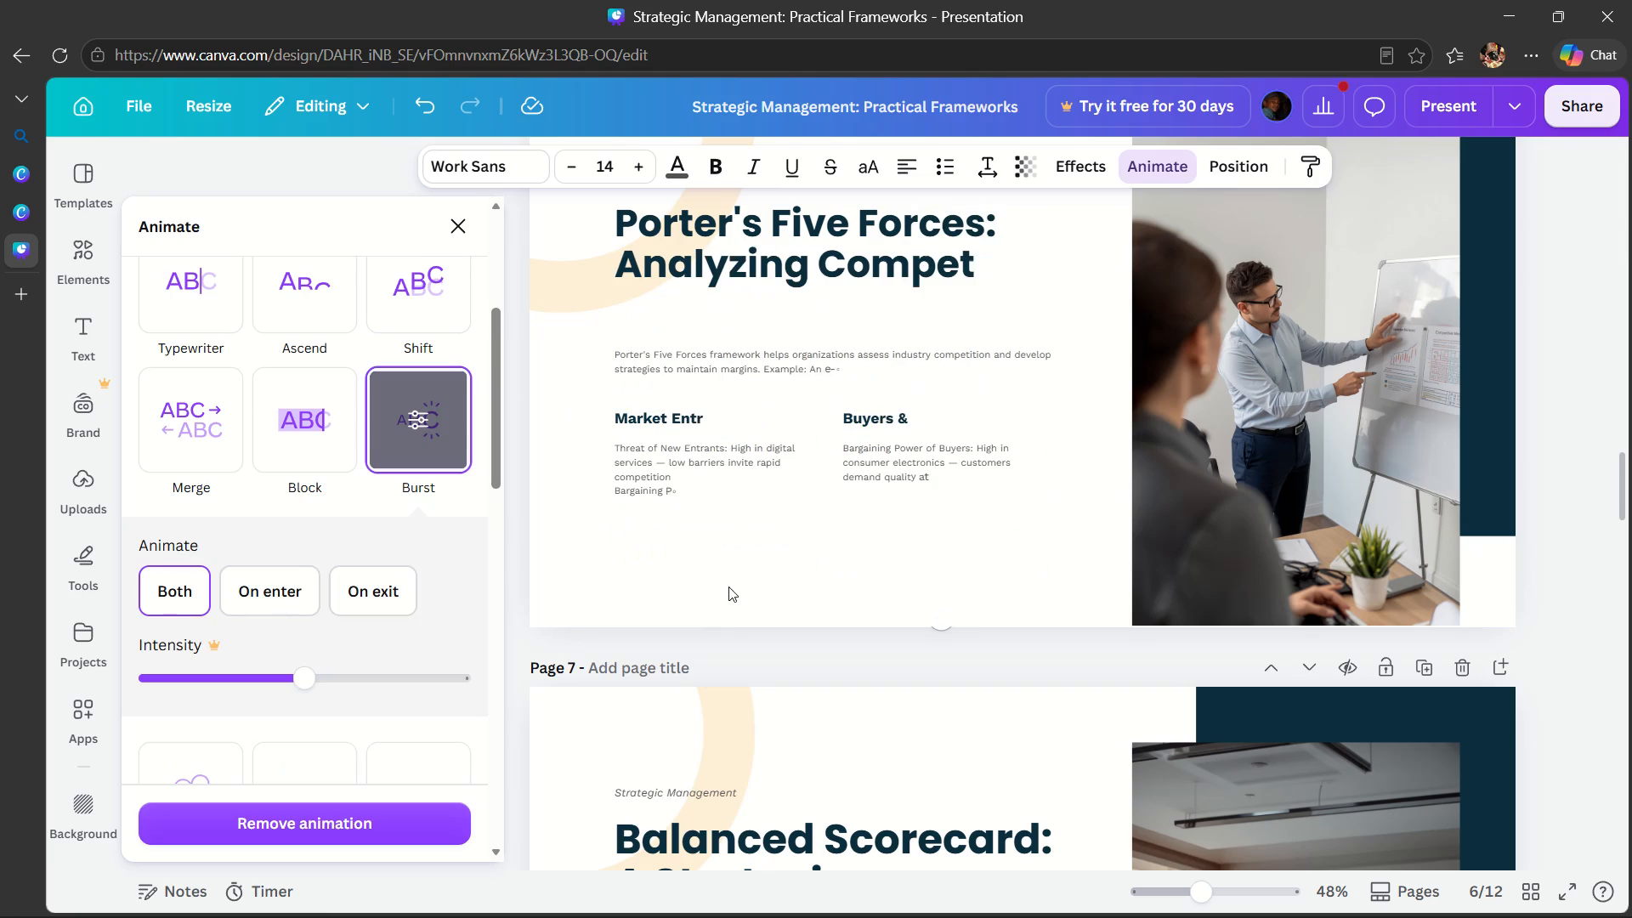
On page 8, apply the Typewriter animation to the "Common Challenges in Strategic Management" title and Burst to the intro paragraph below it.
scroll(847, 631, "down", 4)
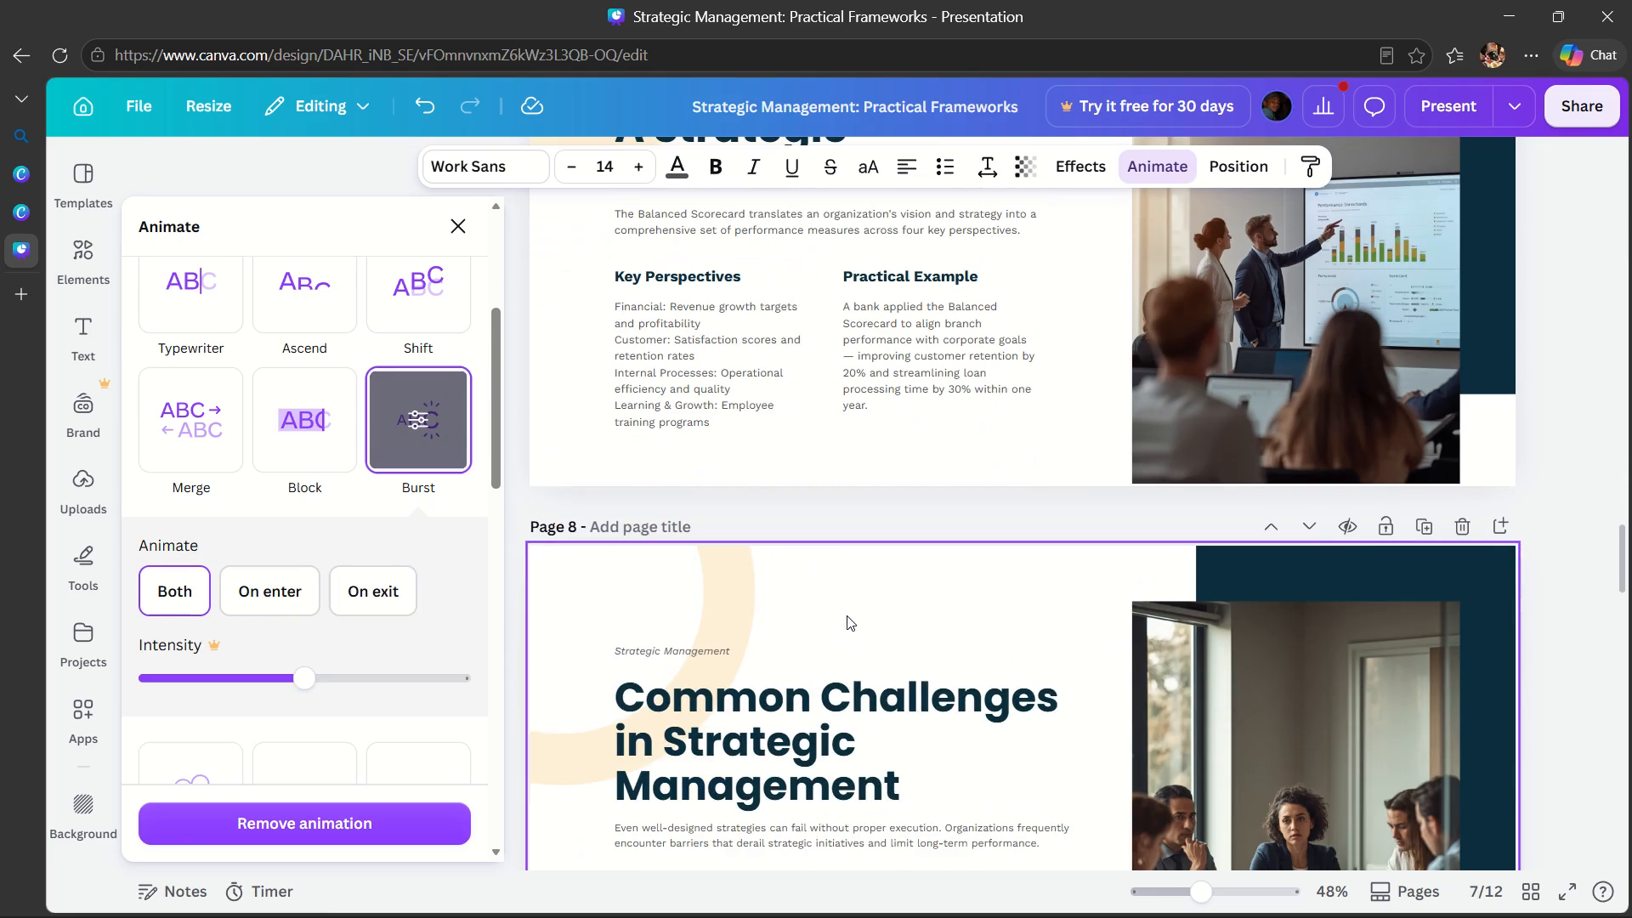
scroll(858, 469, "down", 19)
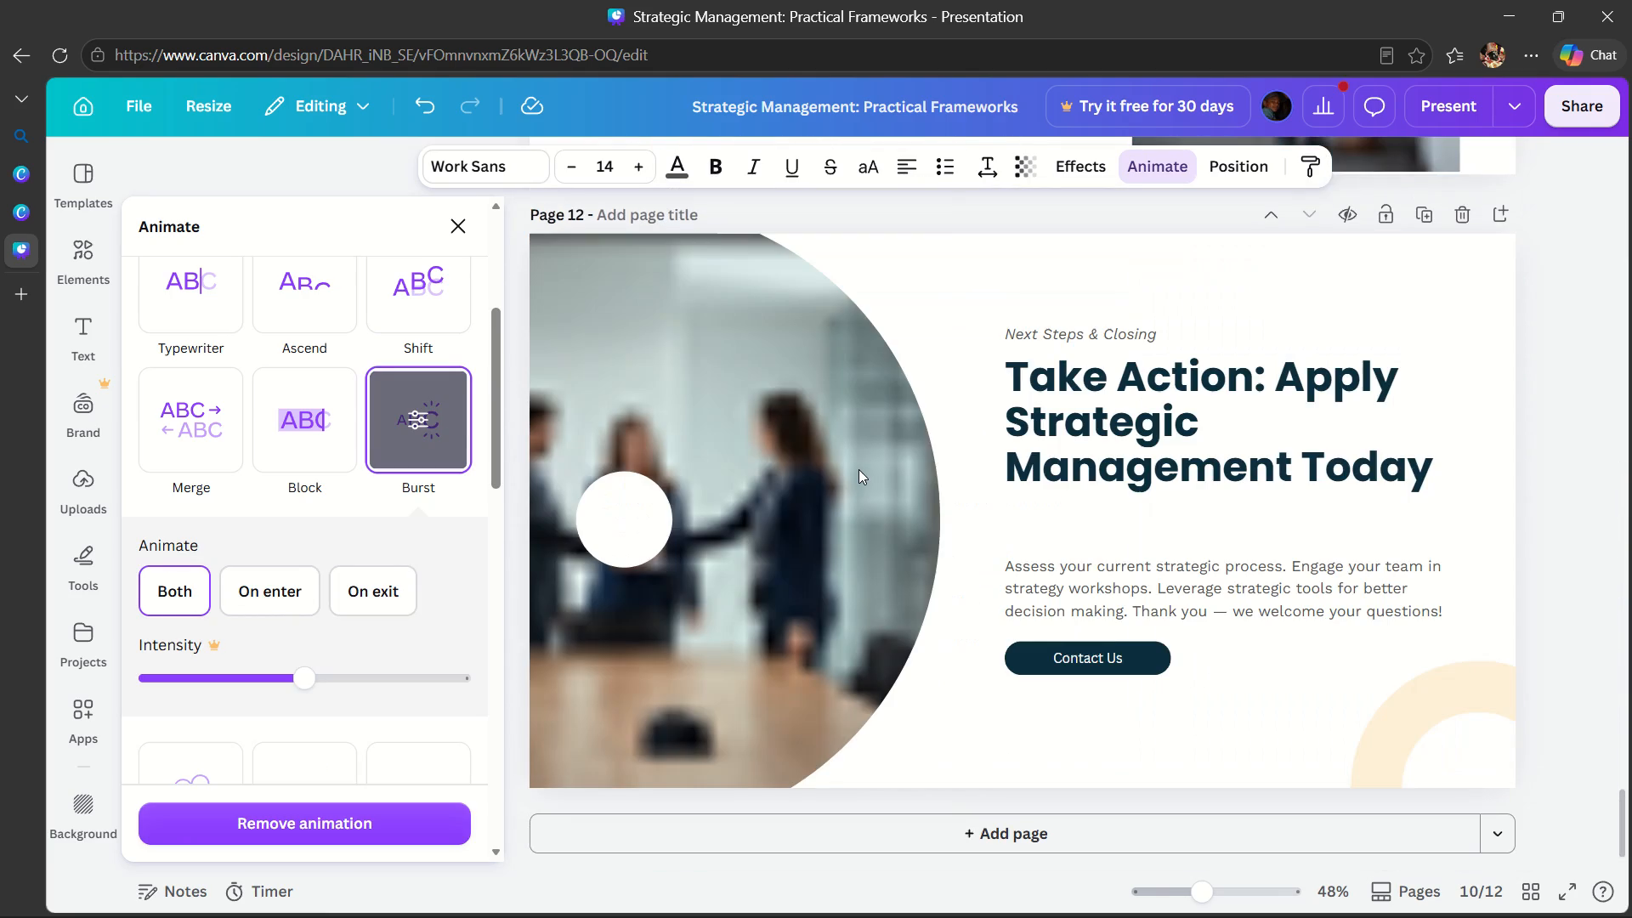
scroll(858, 469, "down", 5)
scroll(858, 469, "up", 9)
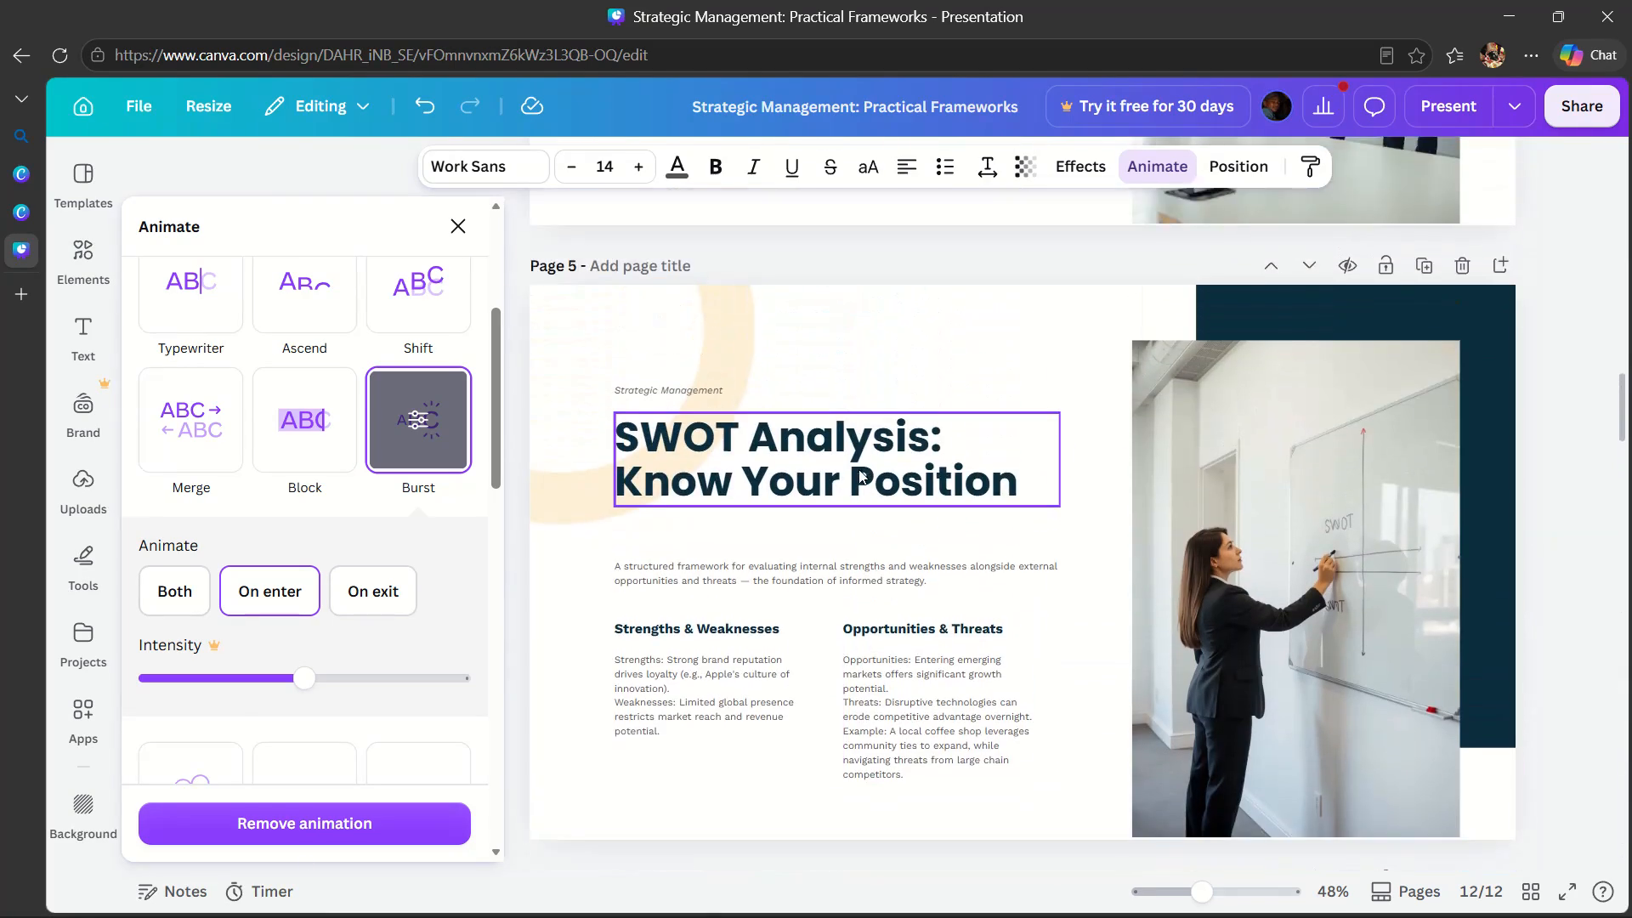
scroll(858, 469, "up", 1)
scroll(858, 469, "down", 3)
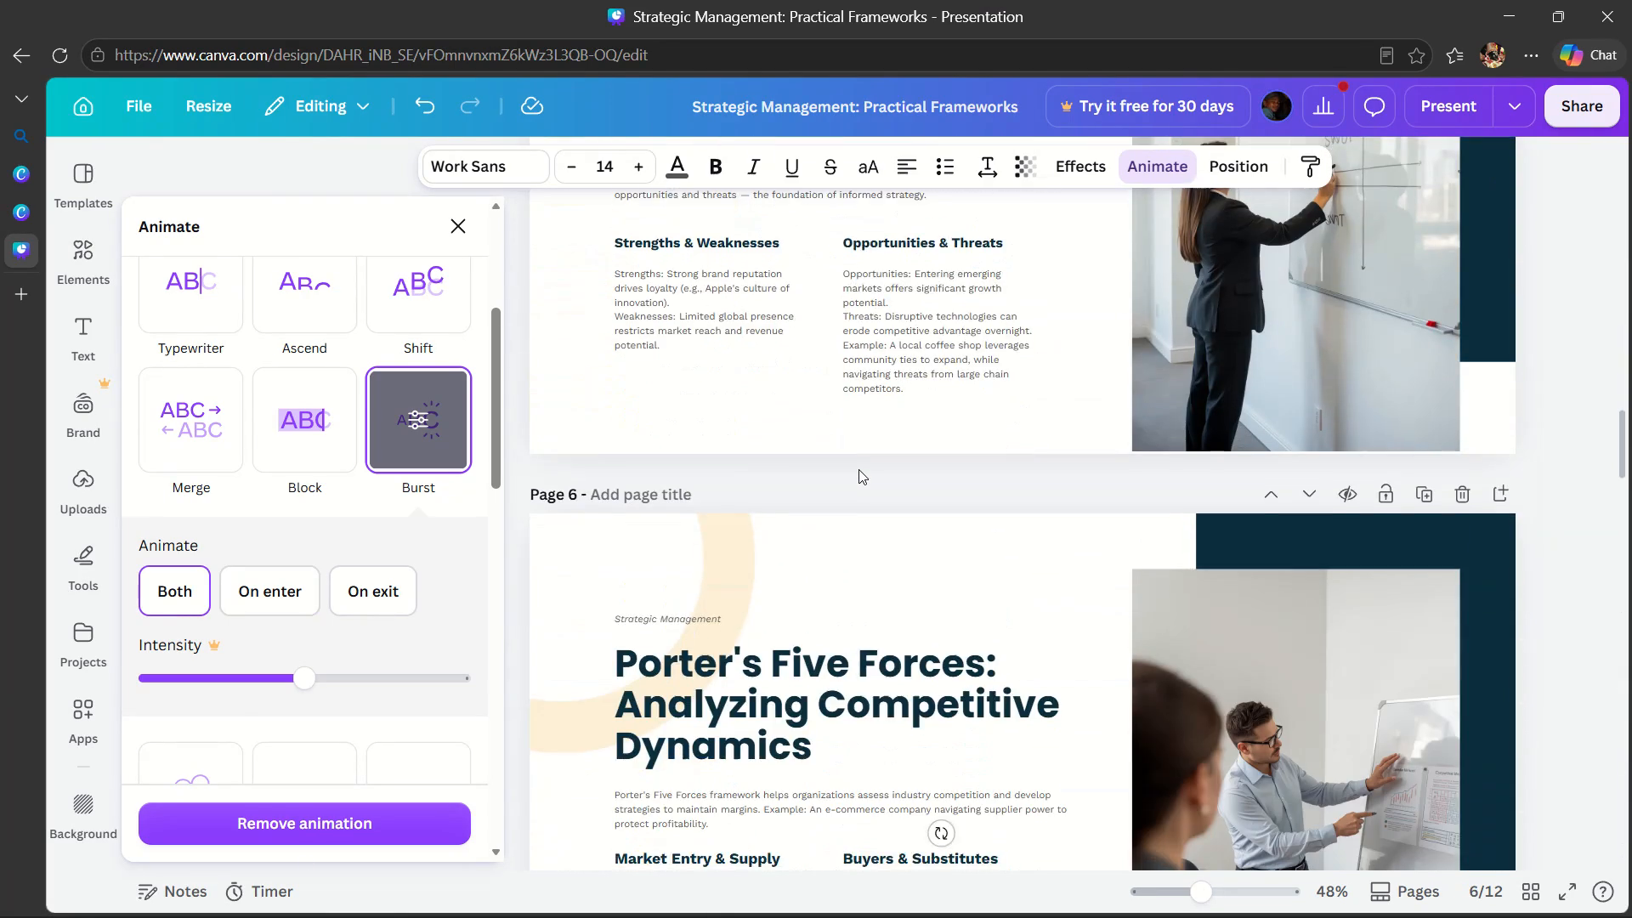
scroll(858, 469, "down", 3)
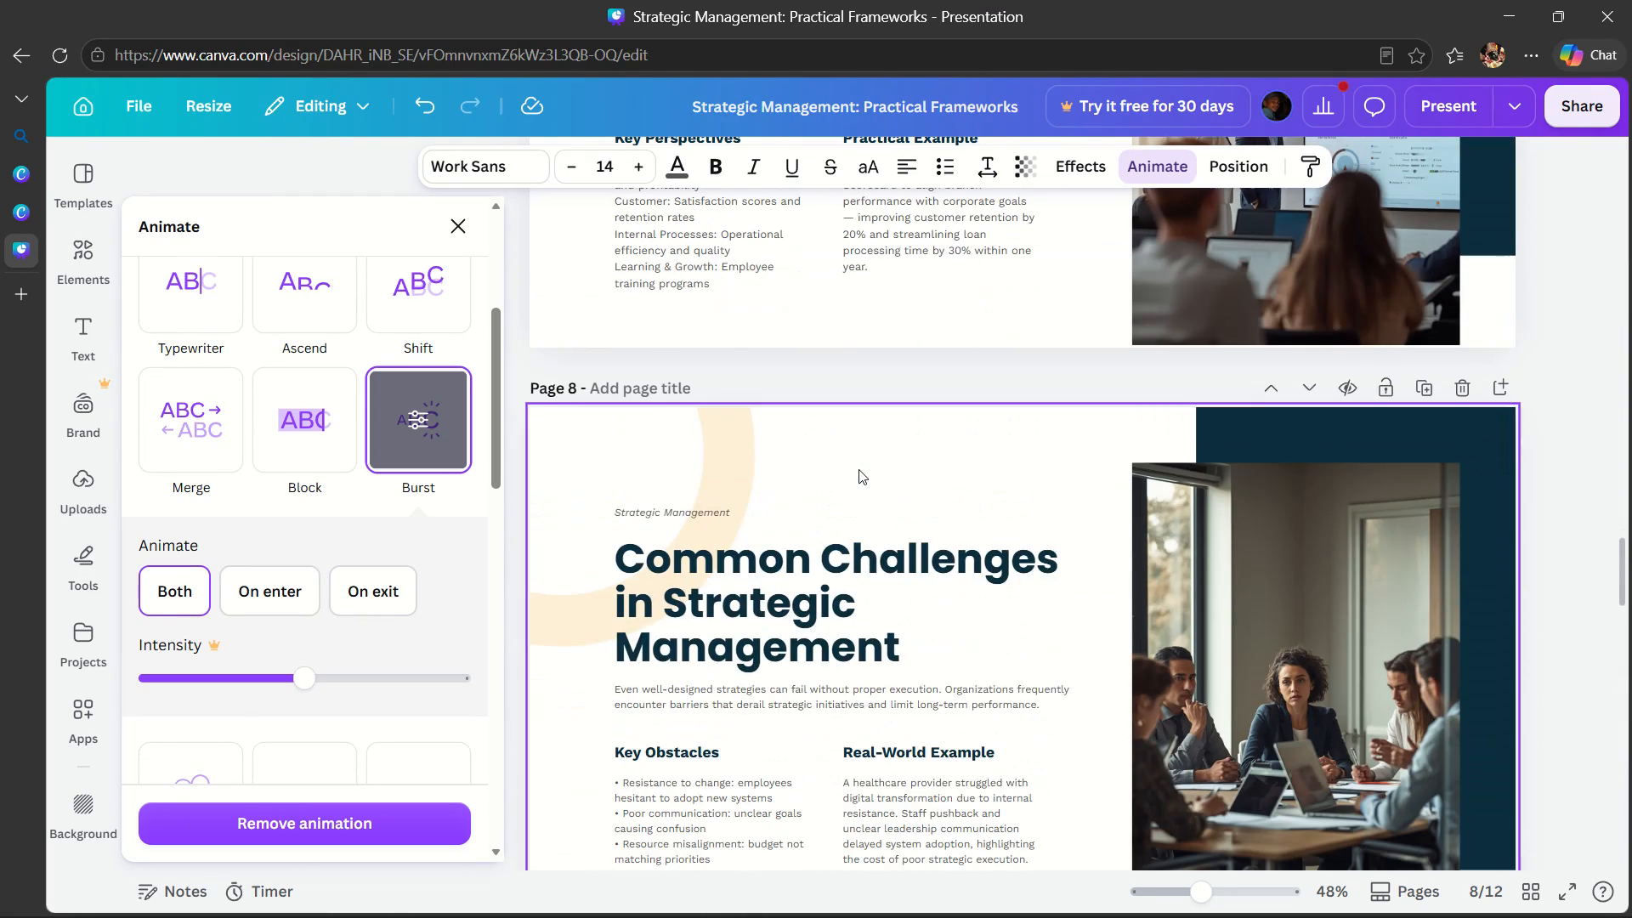
scroll(858, 469, "down", 2)
left_click(858, 469)
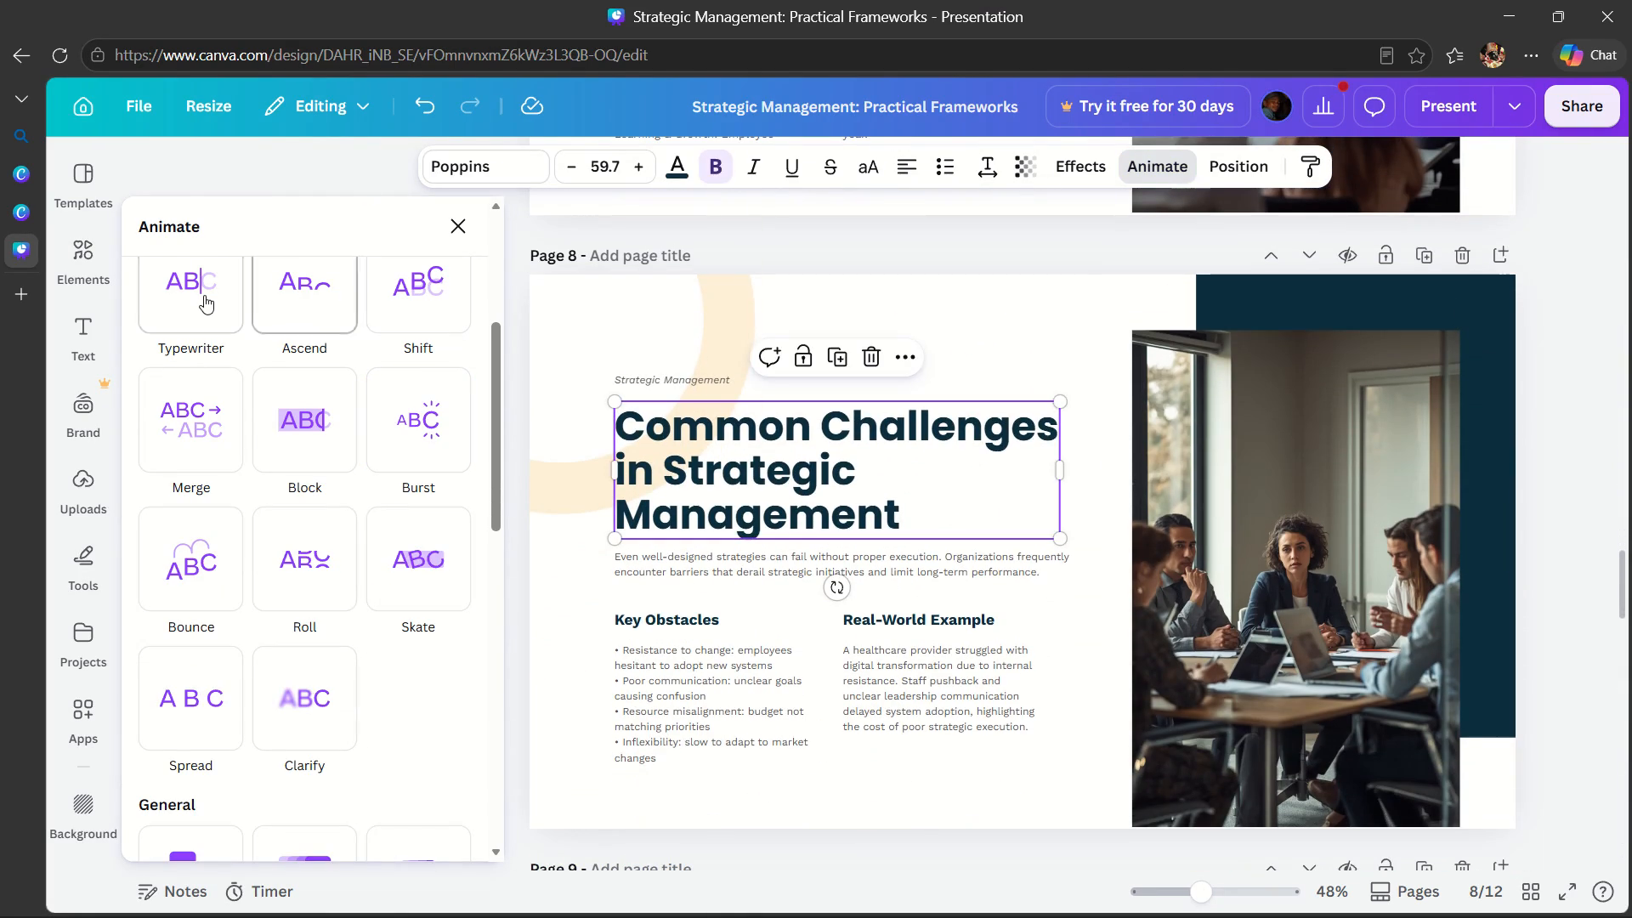
left_click(204, 295)
left_click(633, 558)
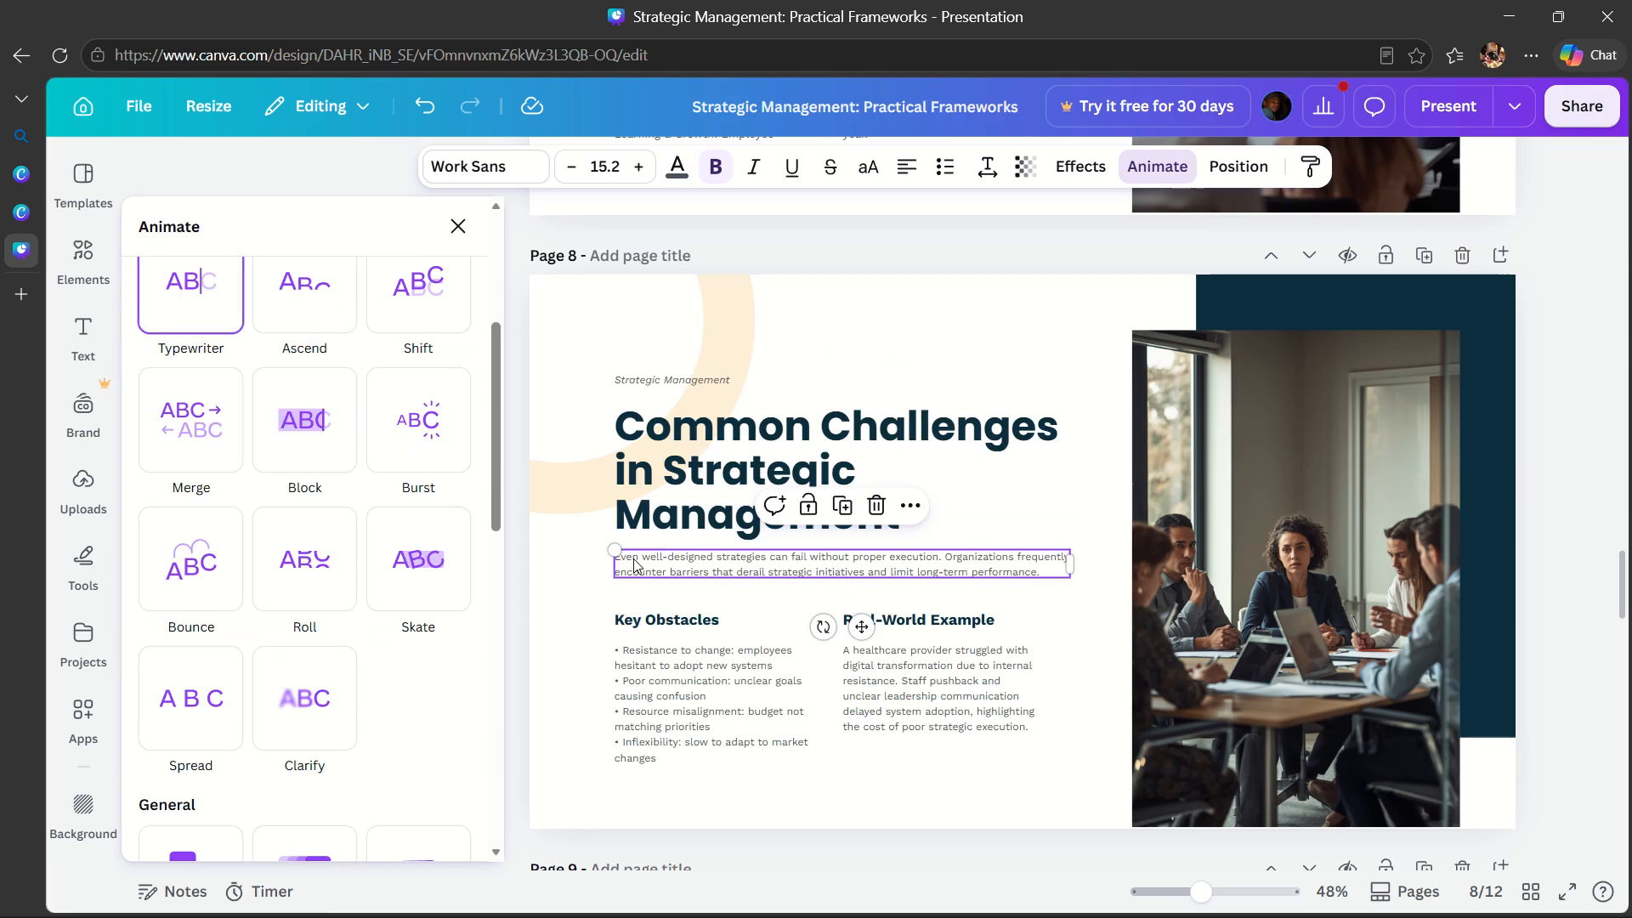
left_click(388, 399)
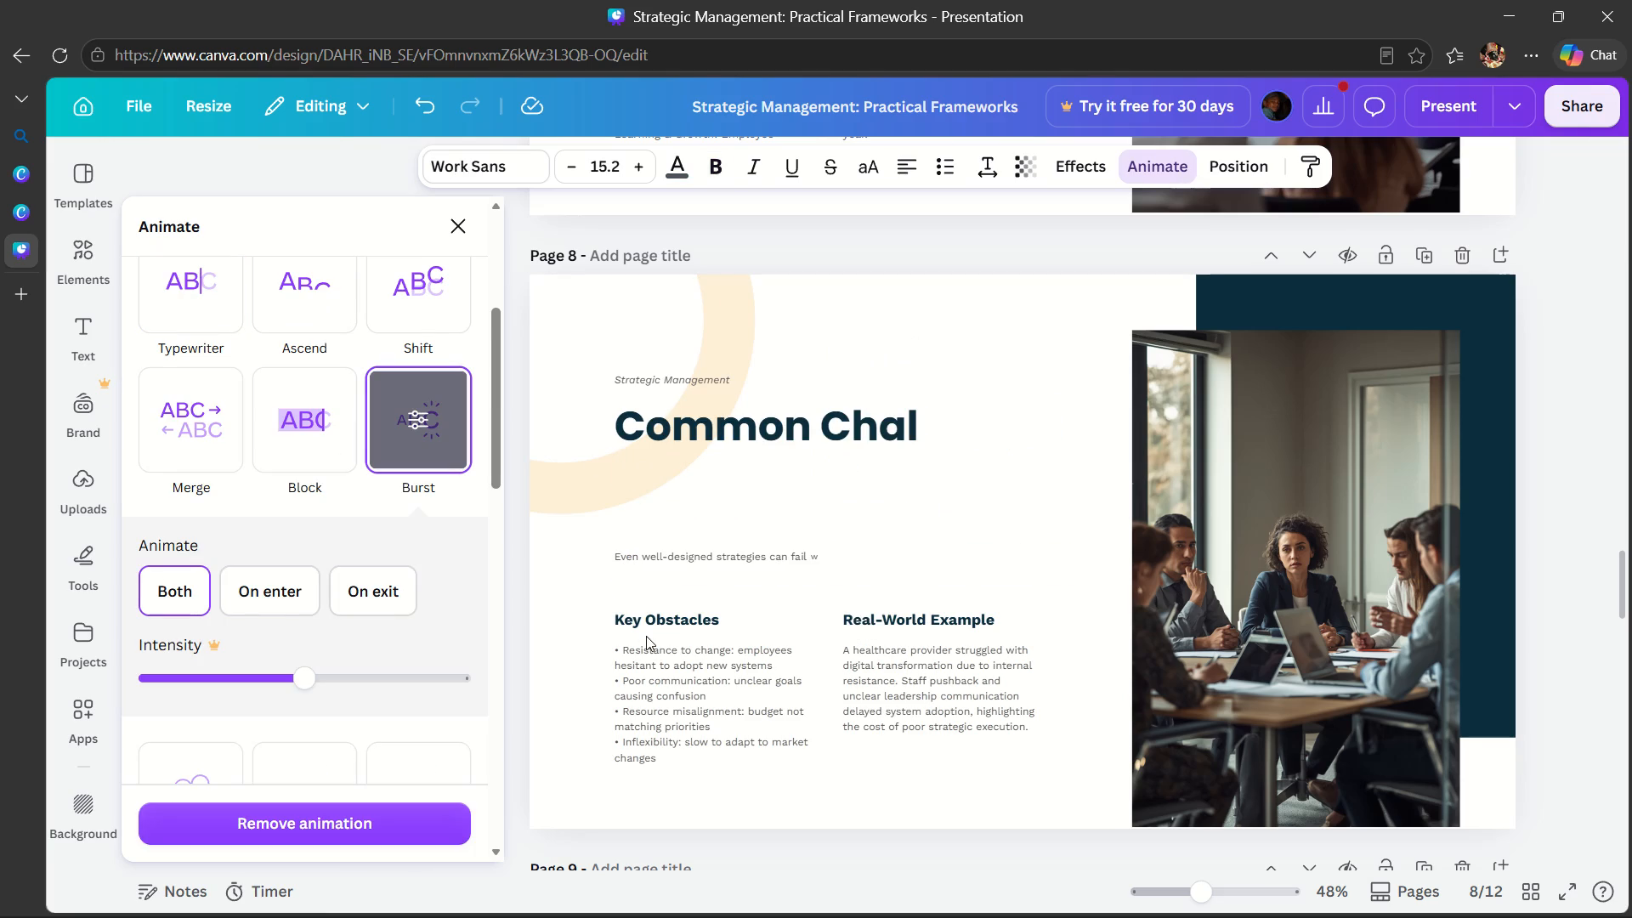
Apply the Typewriter animation to the "Key Obstacles" and "Real-World Example" subheadings on page 8.
left_click(652, 621)
left_click(193, 307)
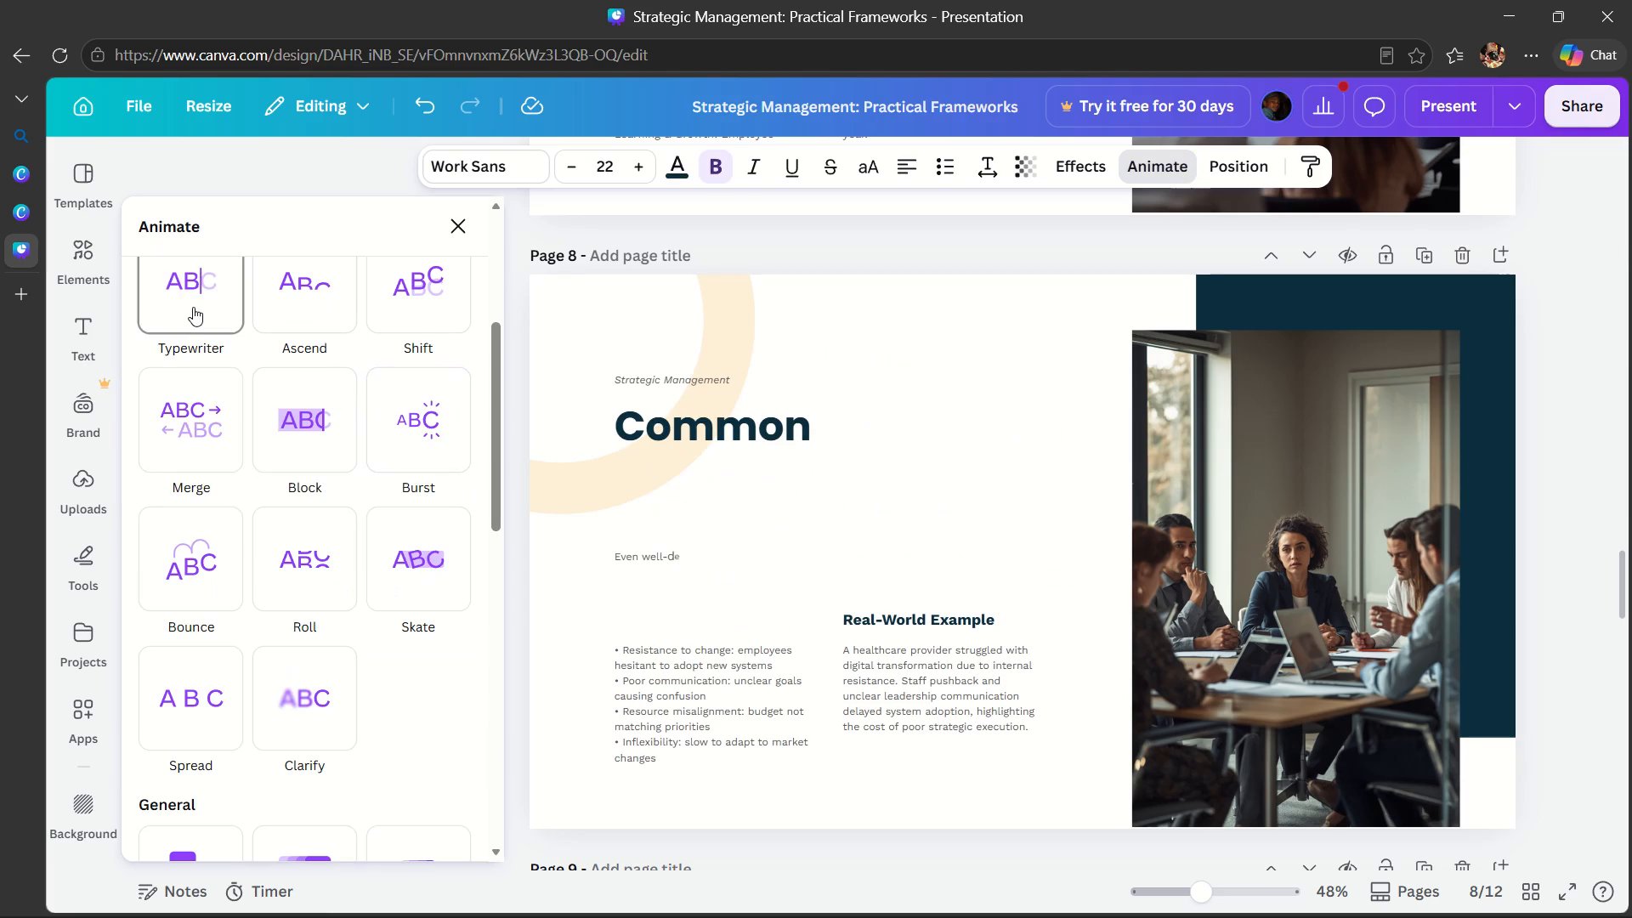
left_click(885, 626)
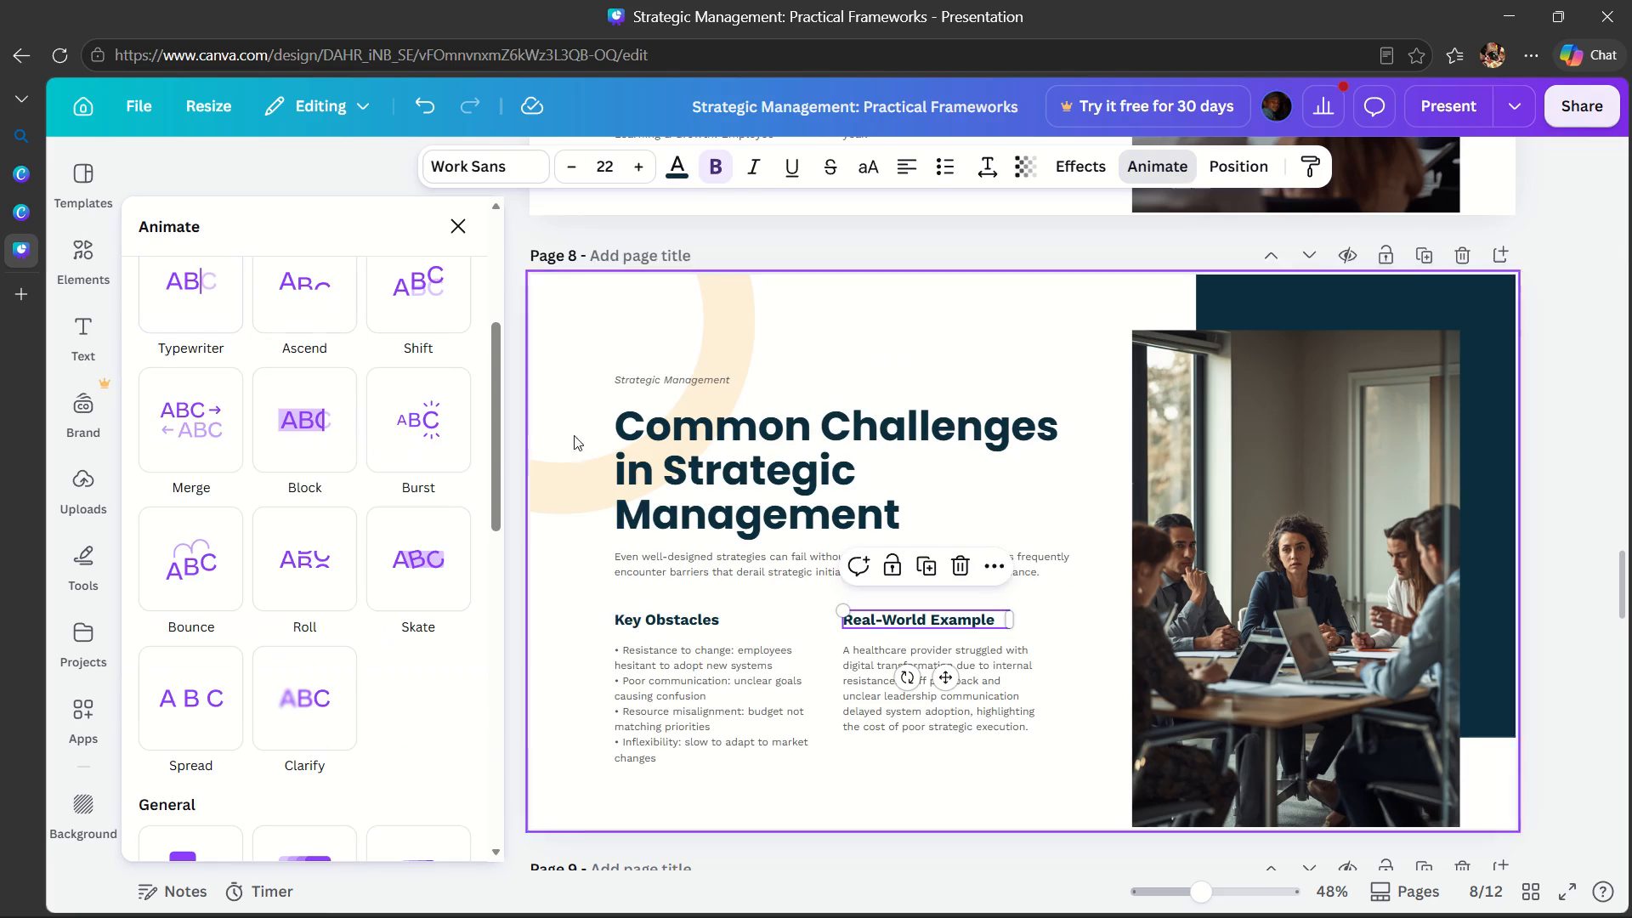
left_click(225, 320)
Apply the Burst animation to the body texts under "Key Obstacles" and "Real-World Example" on page 8.
left_click(612, 705)
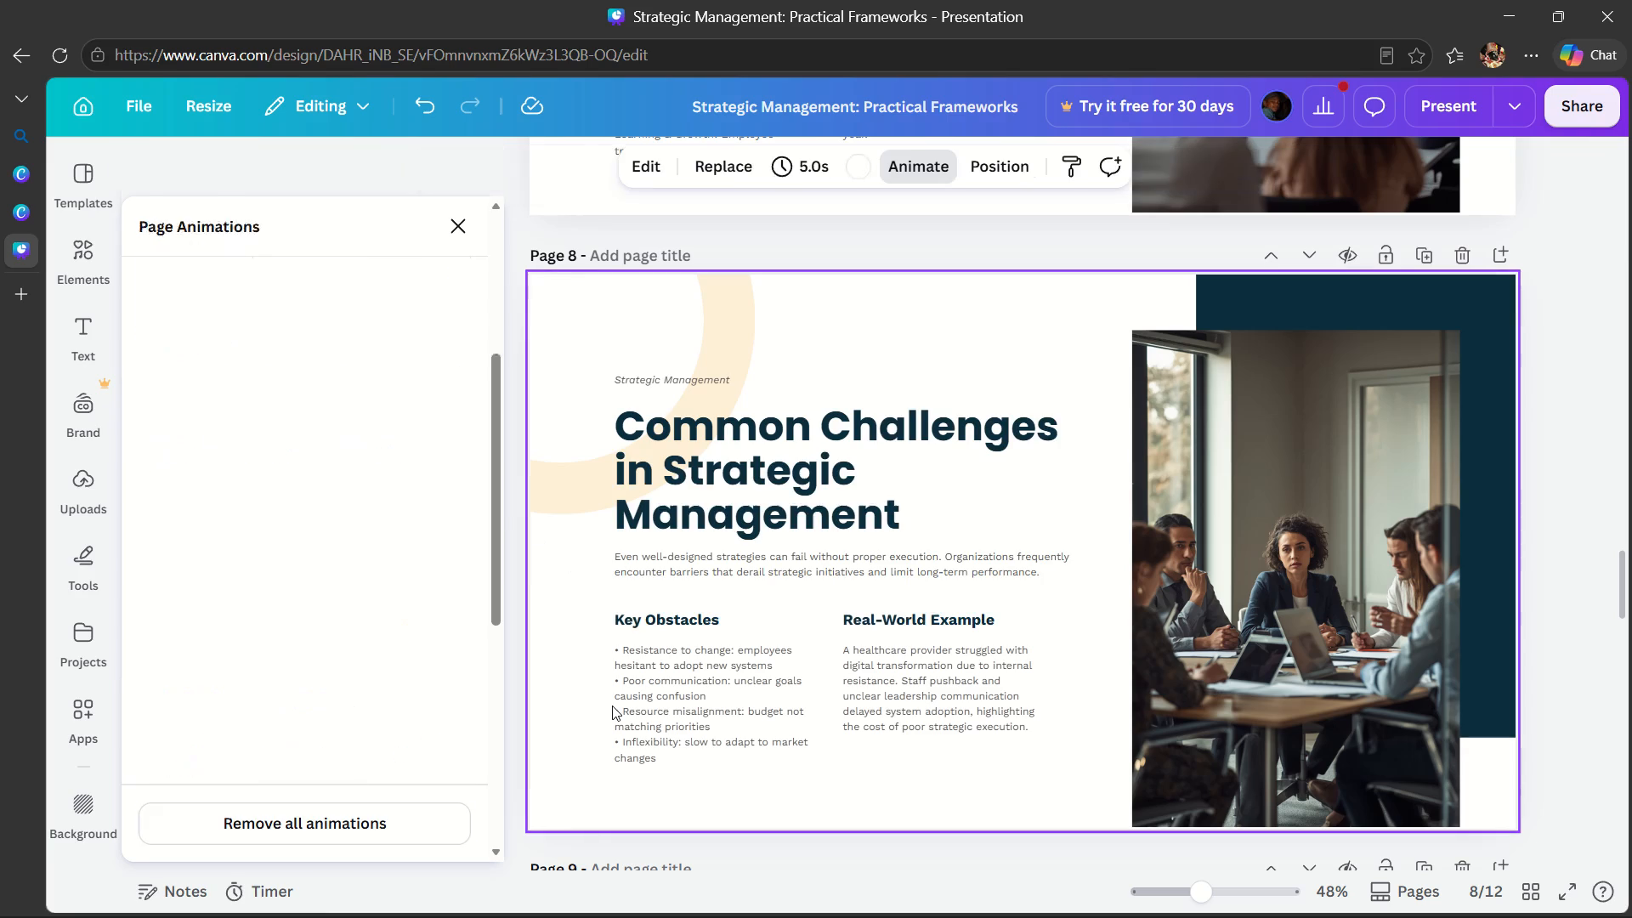
left_click(620, 703)
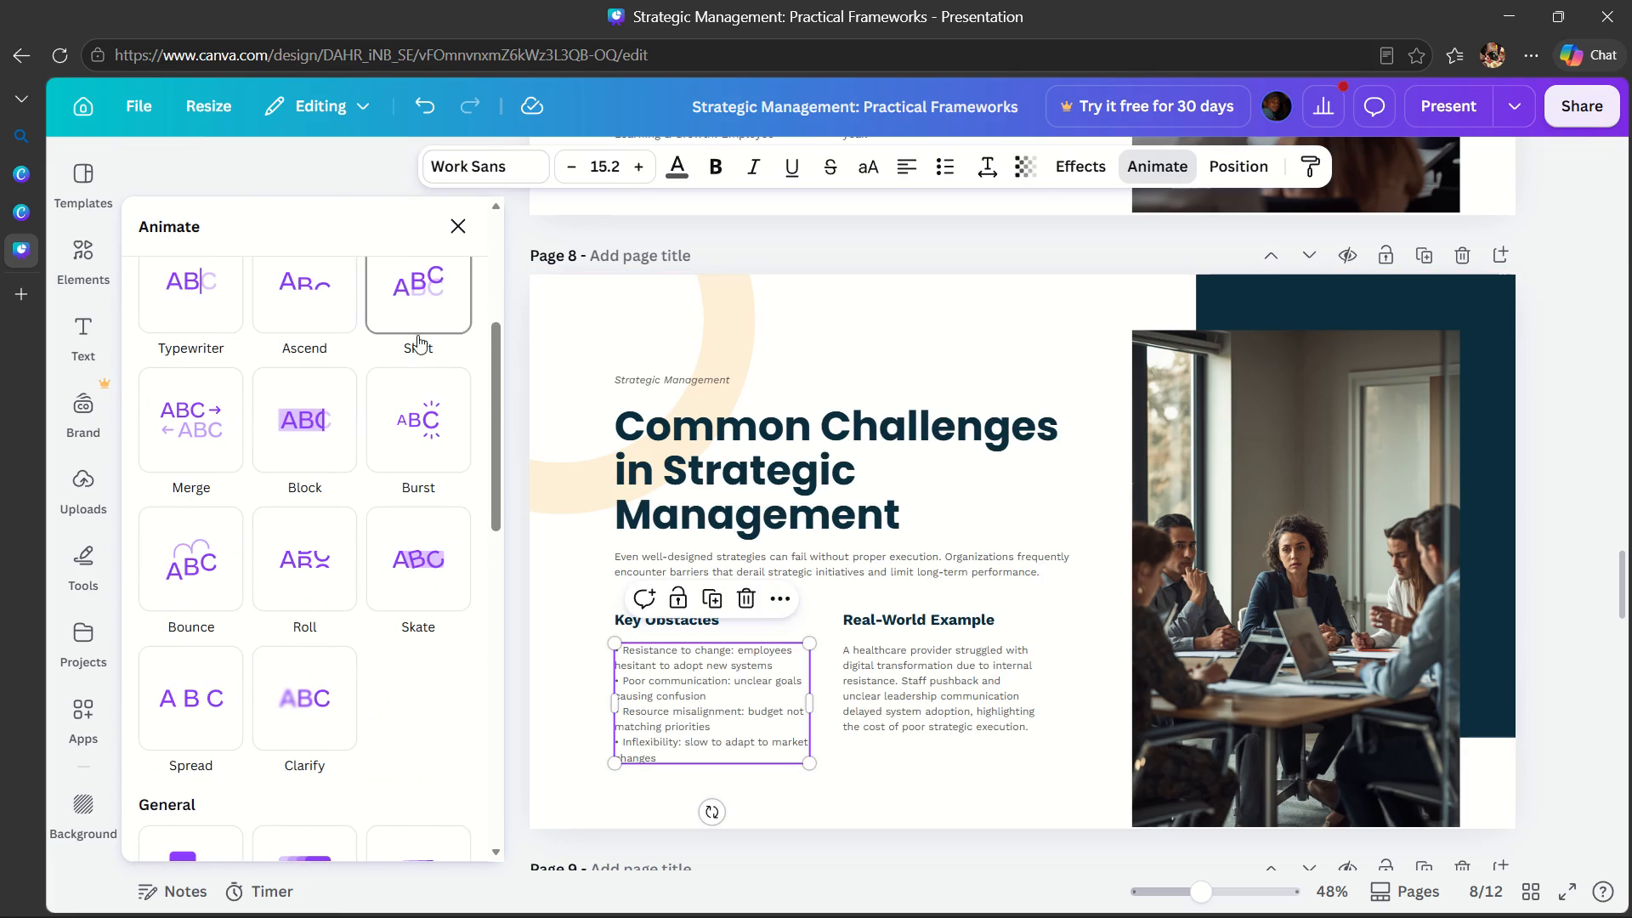
left_click(424, 448)
left_click(887, 671)
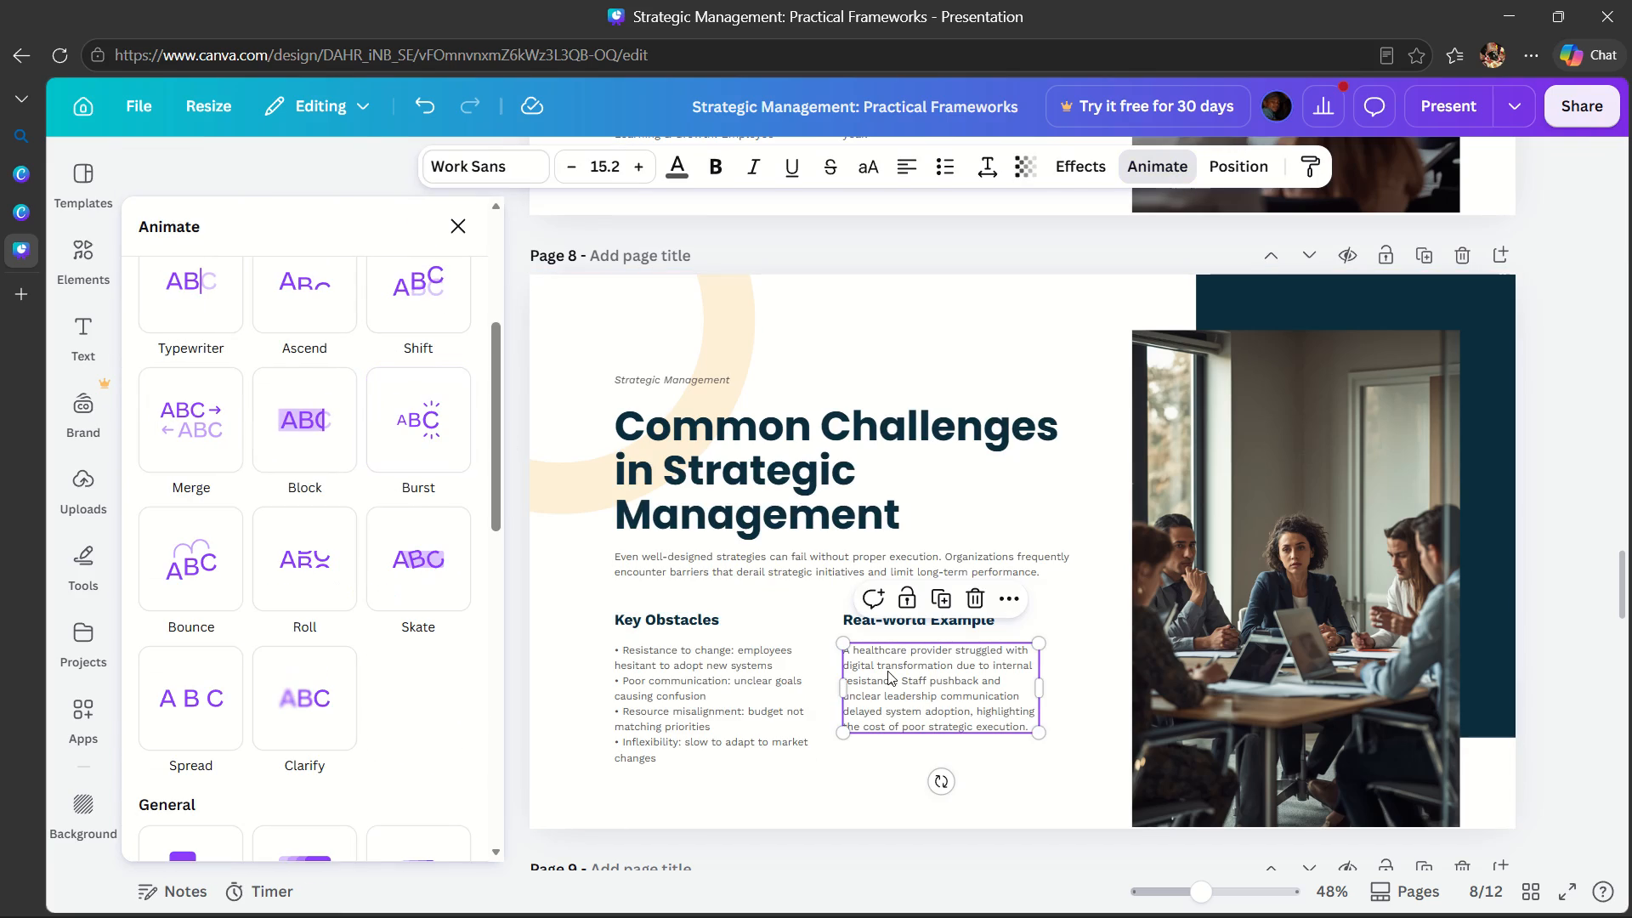
left_click(408, 375)
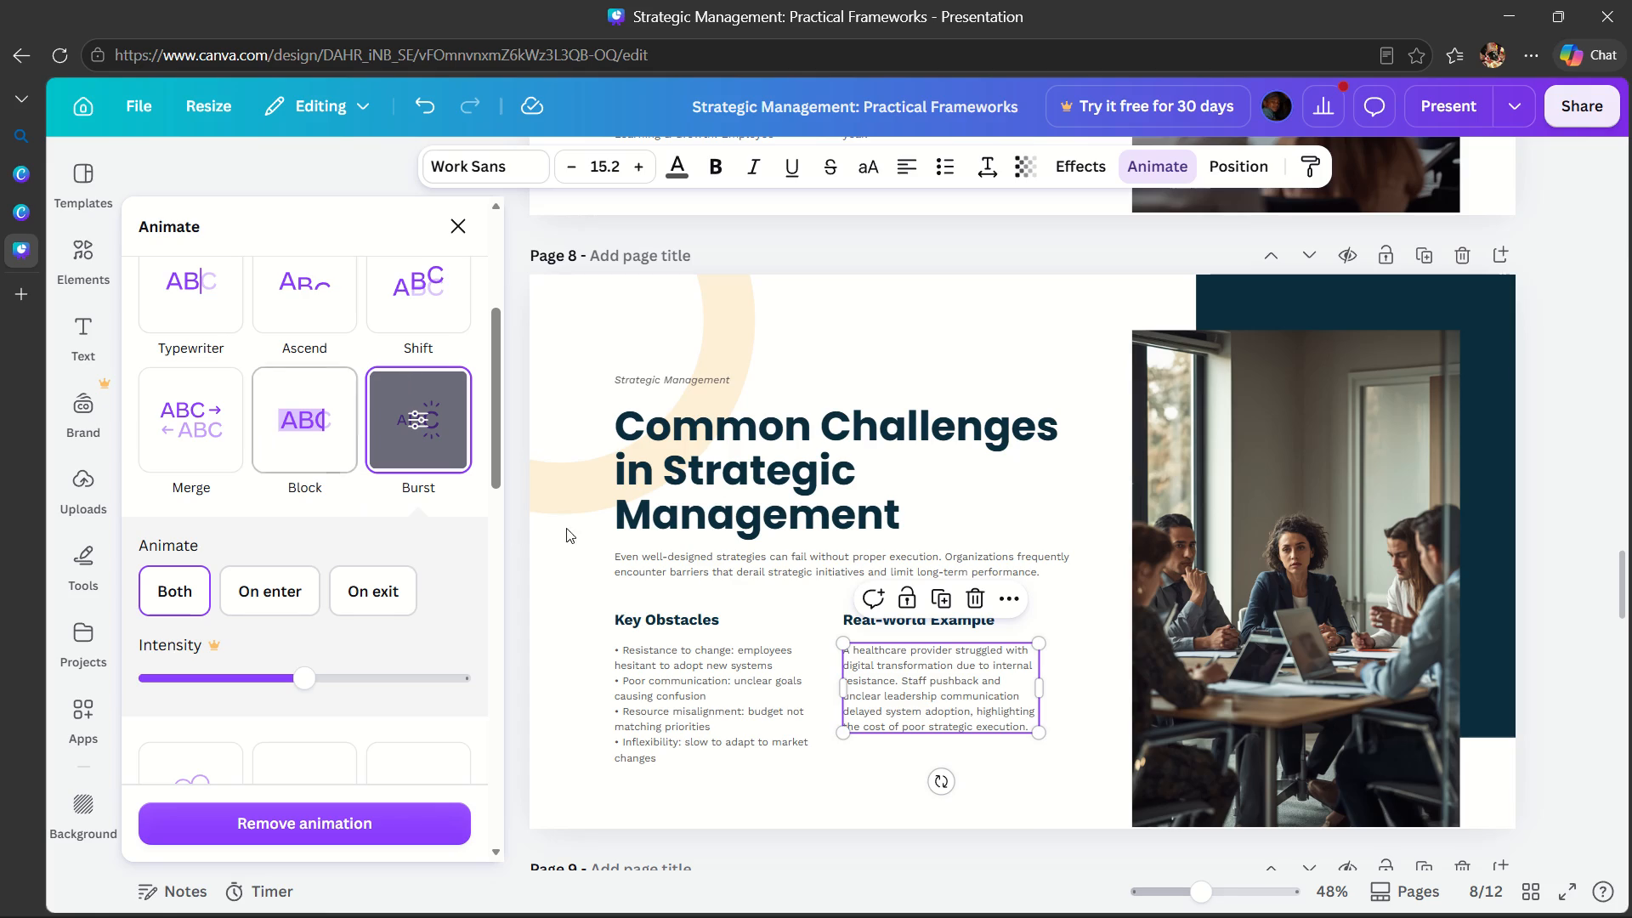
On page 9, apply the Typewriter animation to the "Best Practices for Effective Strategy" title and Burst to the intro paragraph below it.
scroll(588, 527, "down", 4)
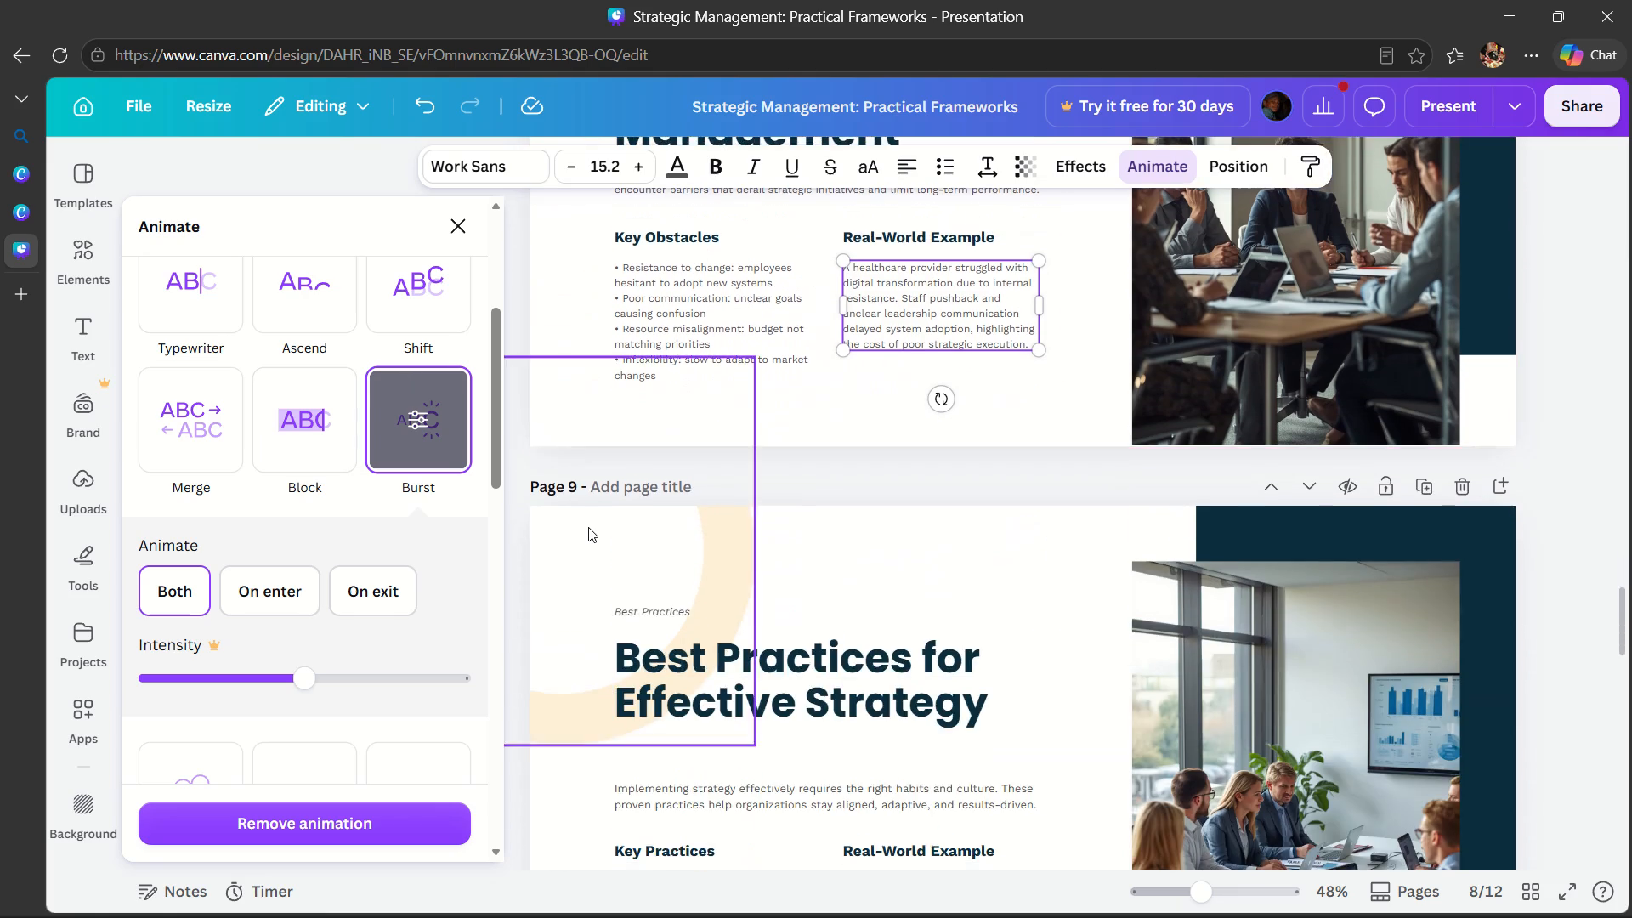
scroll(588, 527, "down", 2)
left_click(827, 467)
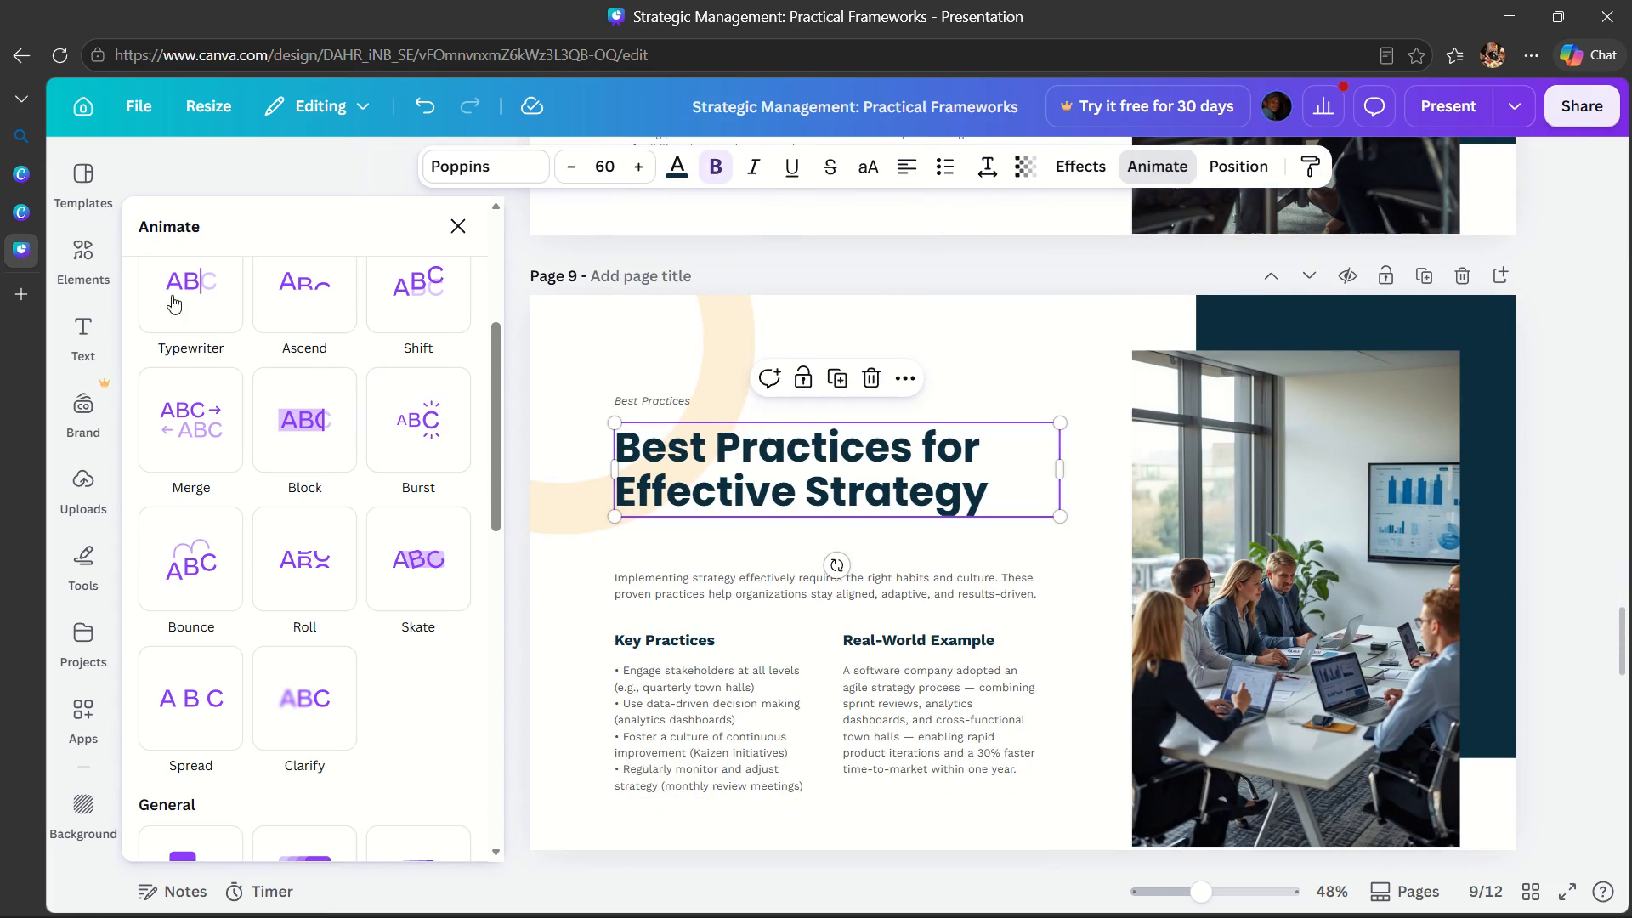
left_click(156, 300)
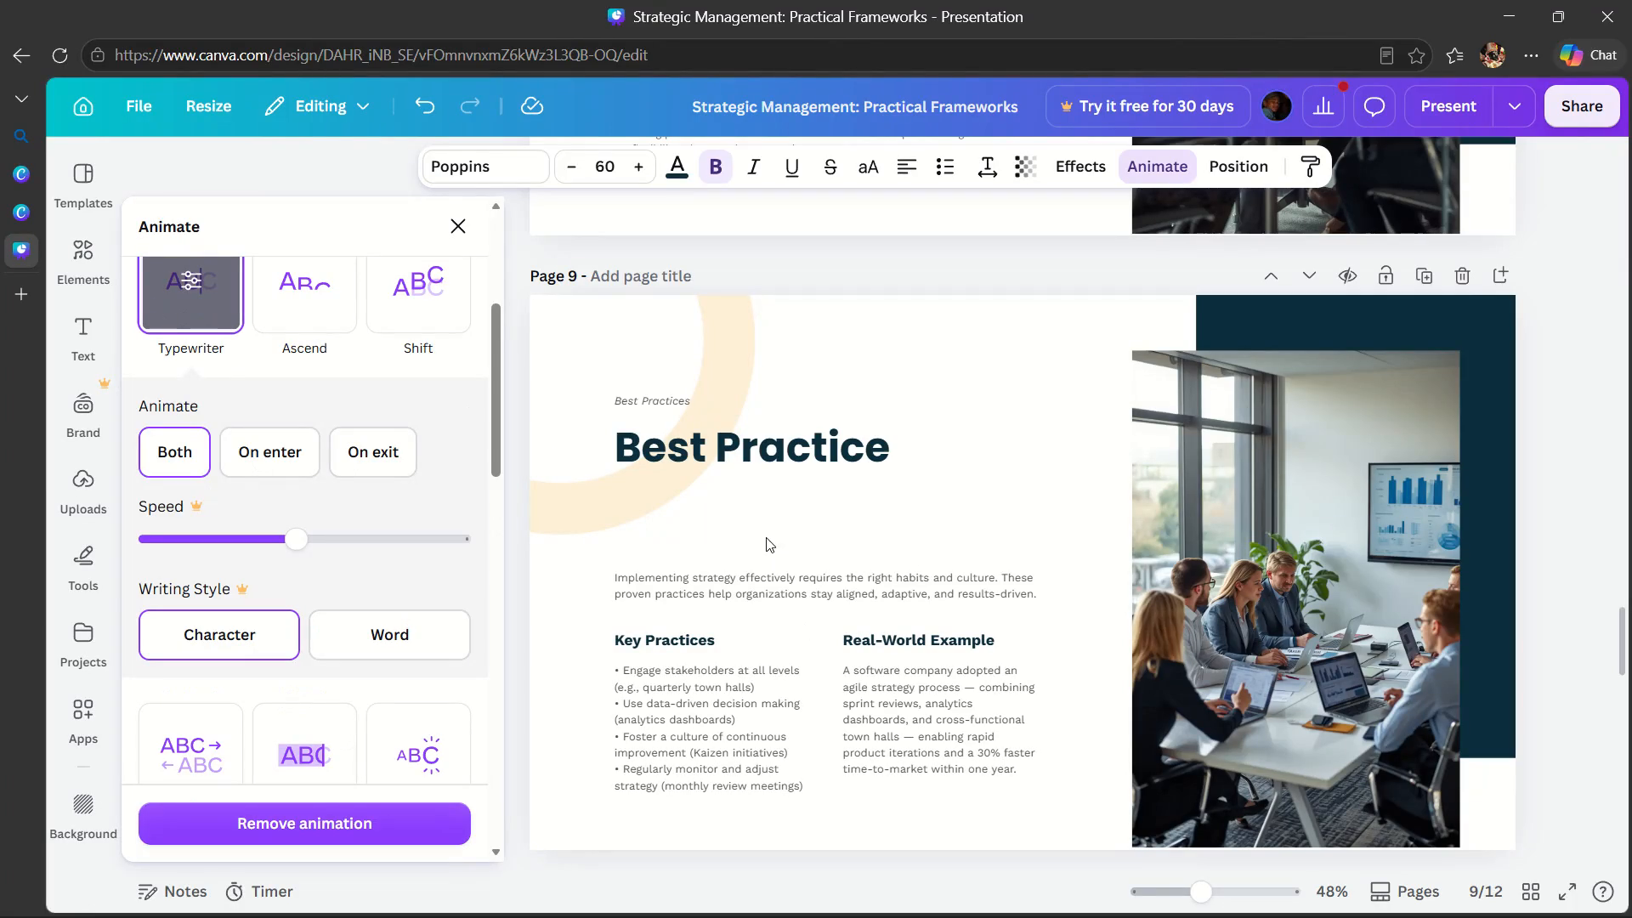
left_click(765, 575)
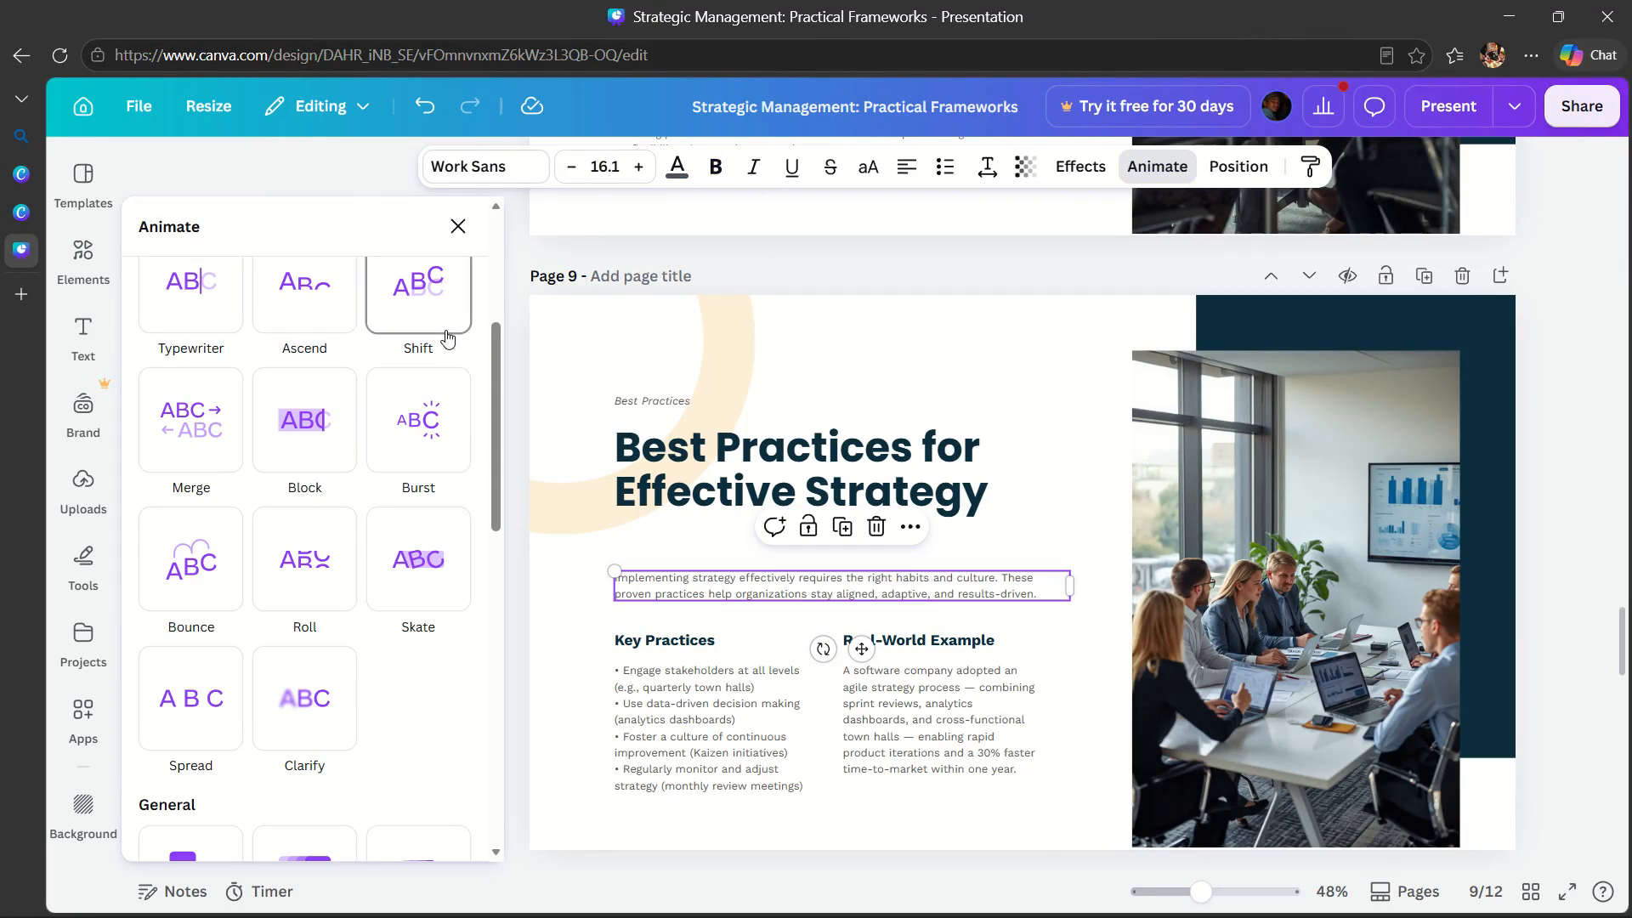
left_click(414, 421)
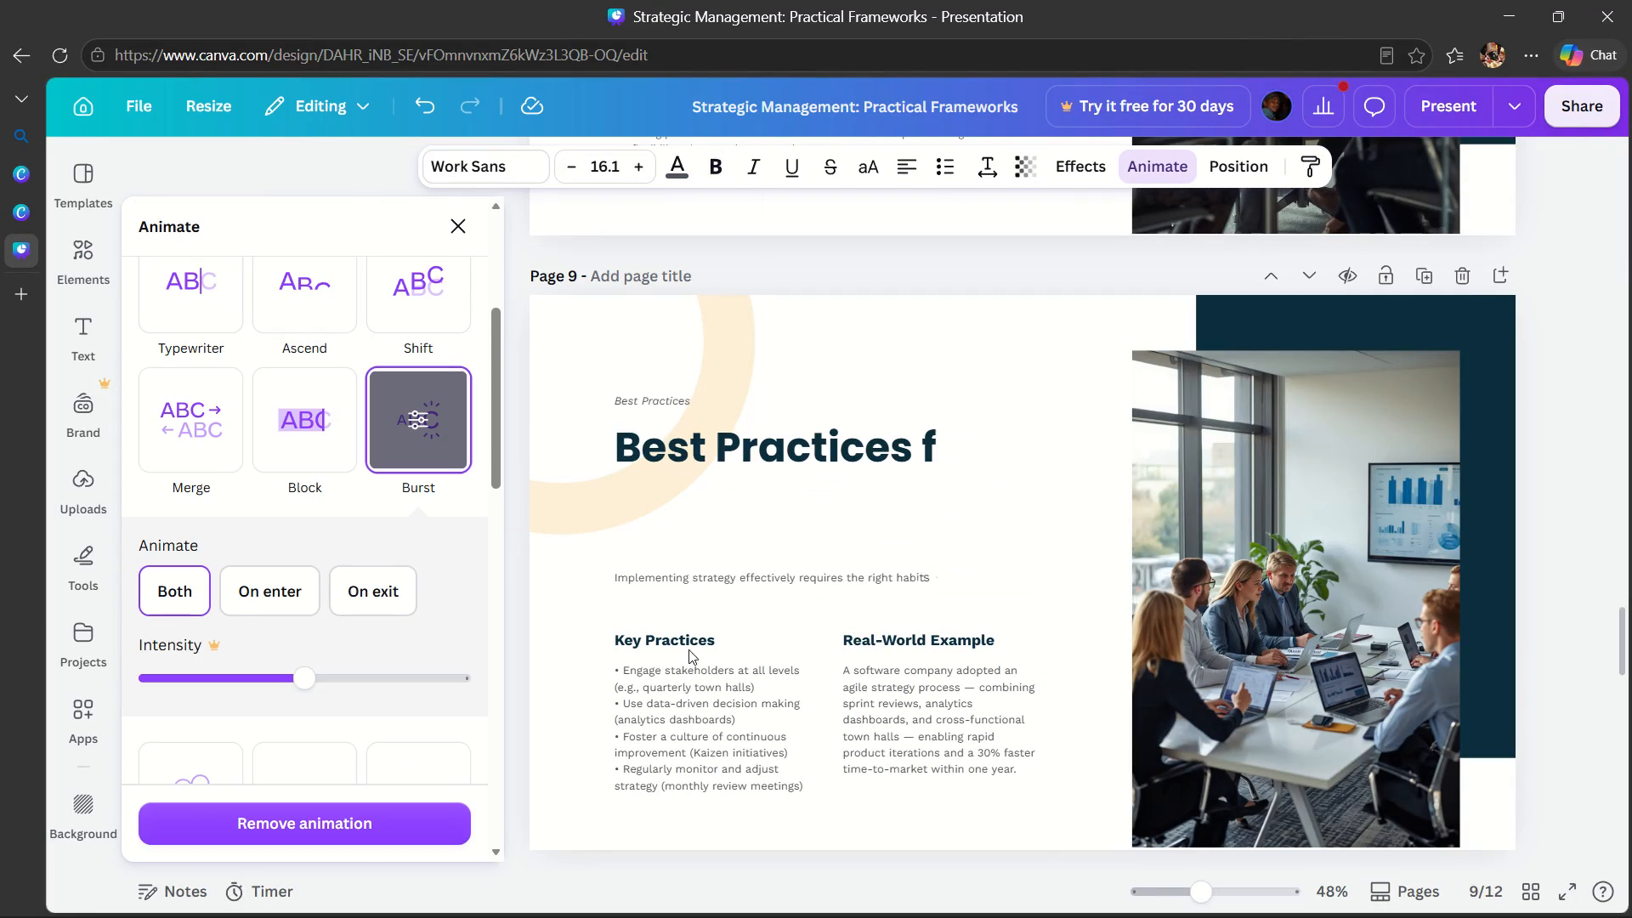
Apply the Typewriter animation to the "Key Practices" and "Real-World Example" subheadings on page 9.
left_click(688, 645)
left_click(198, 325)
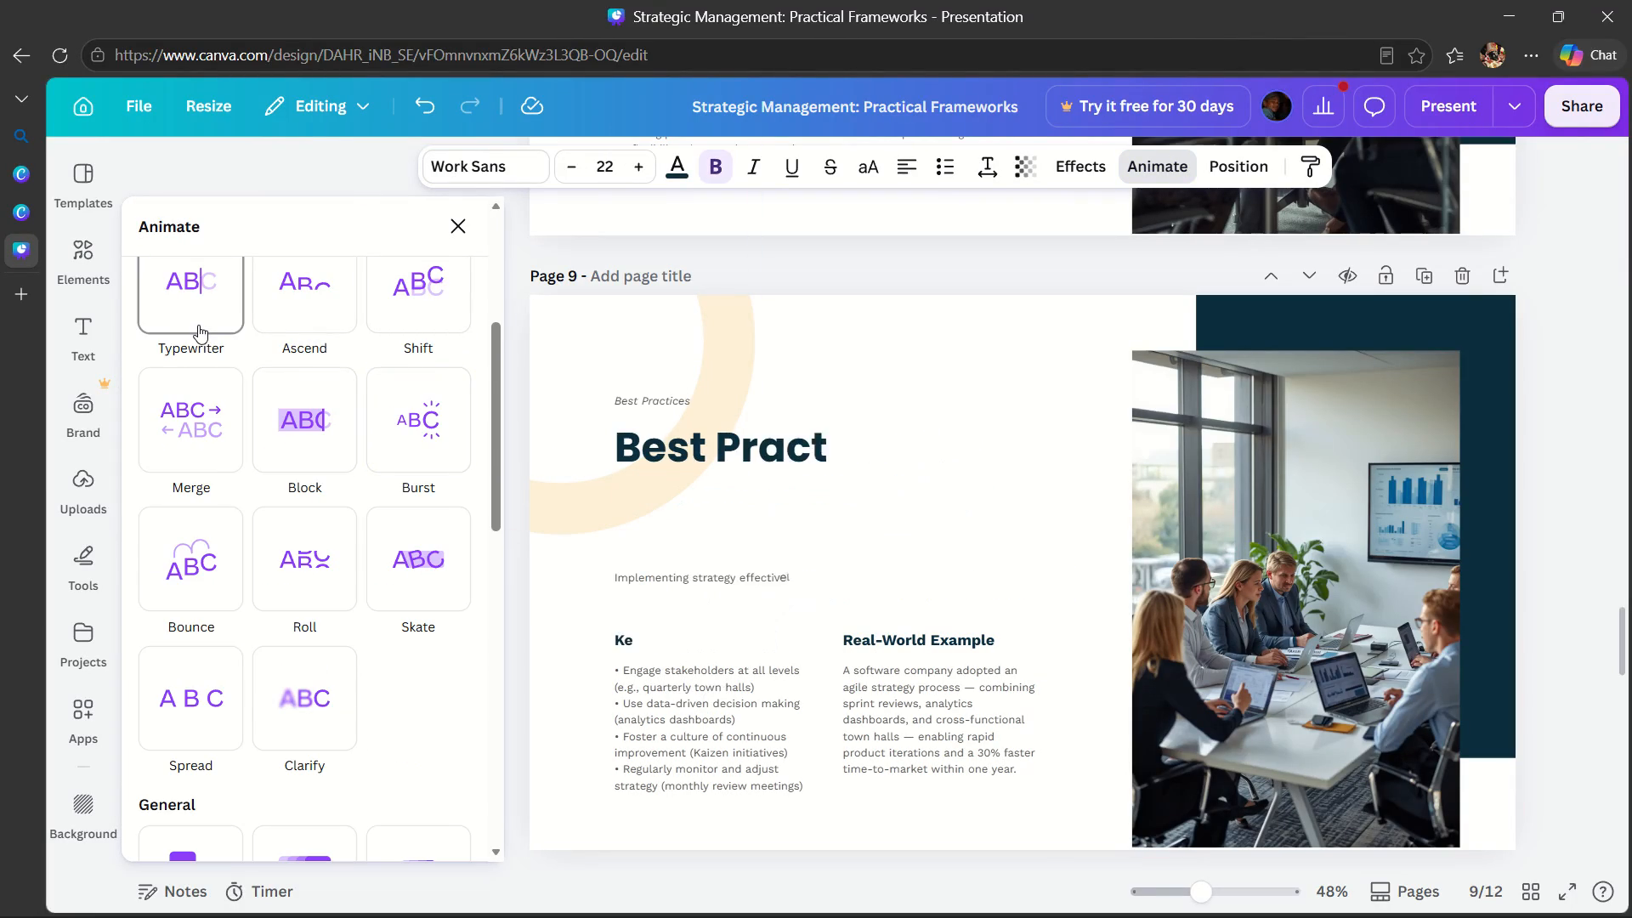
left_click(870, 648)
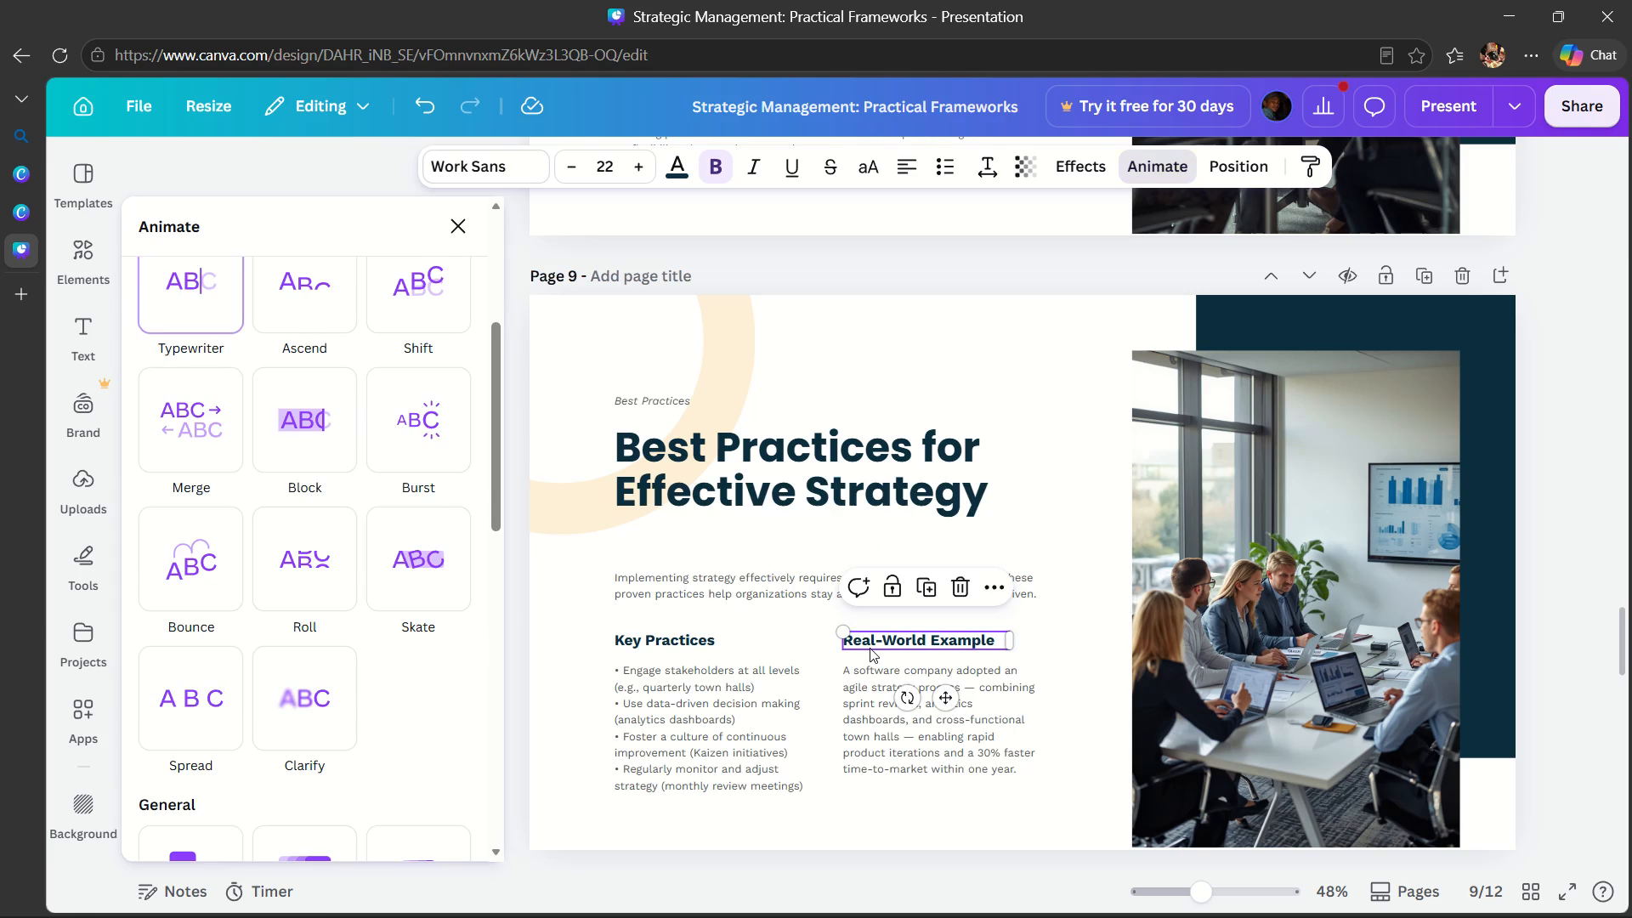
left_click(178, 276)
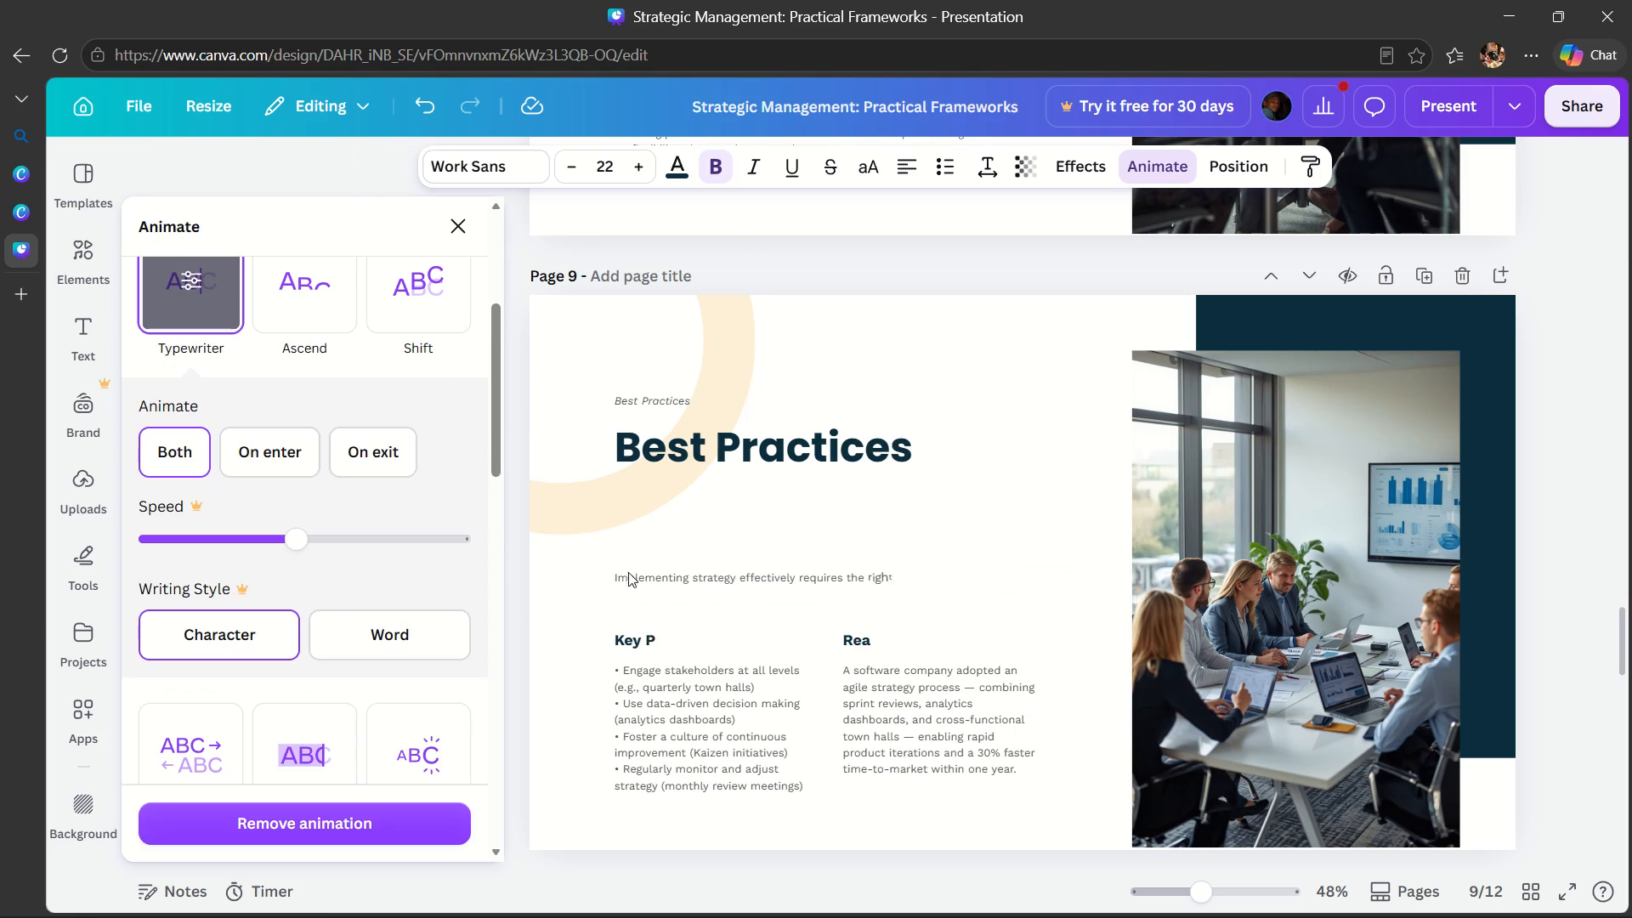
Apply the Burst animation to the body texts under "Key Practices" and "Real-World Example" on page 9.
left_click(648, 707)
left_click(424, 415)
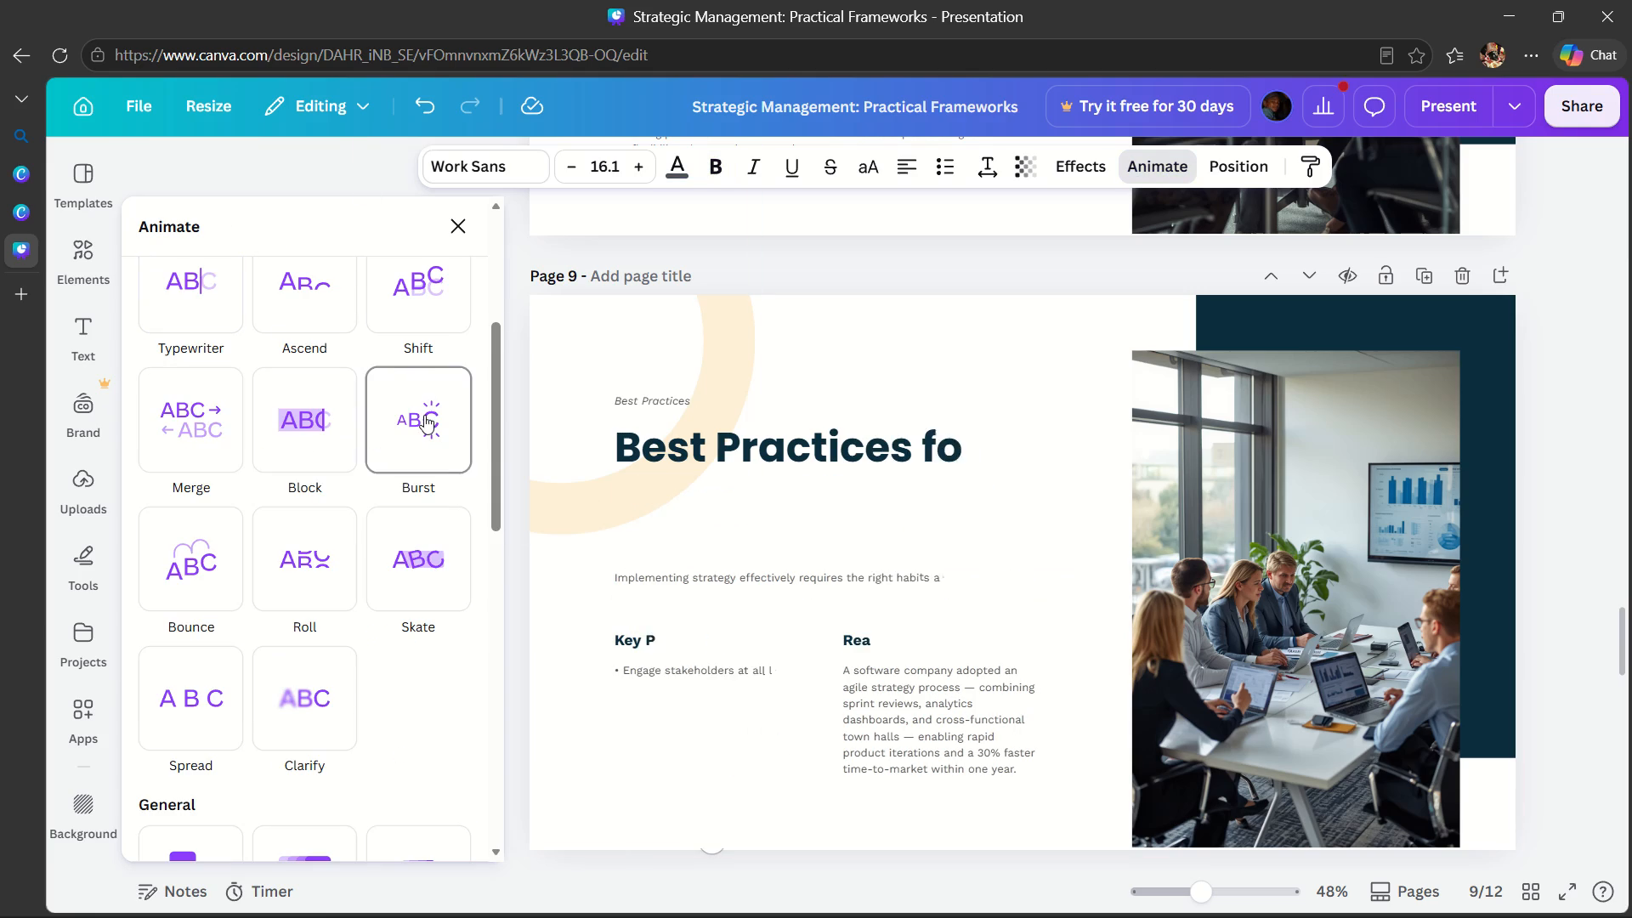
left_click(889, 721)
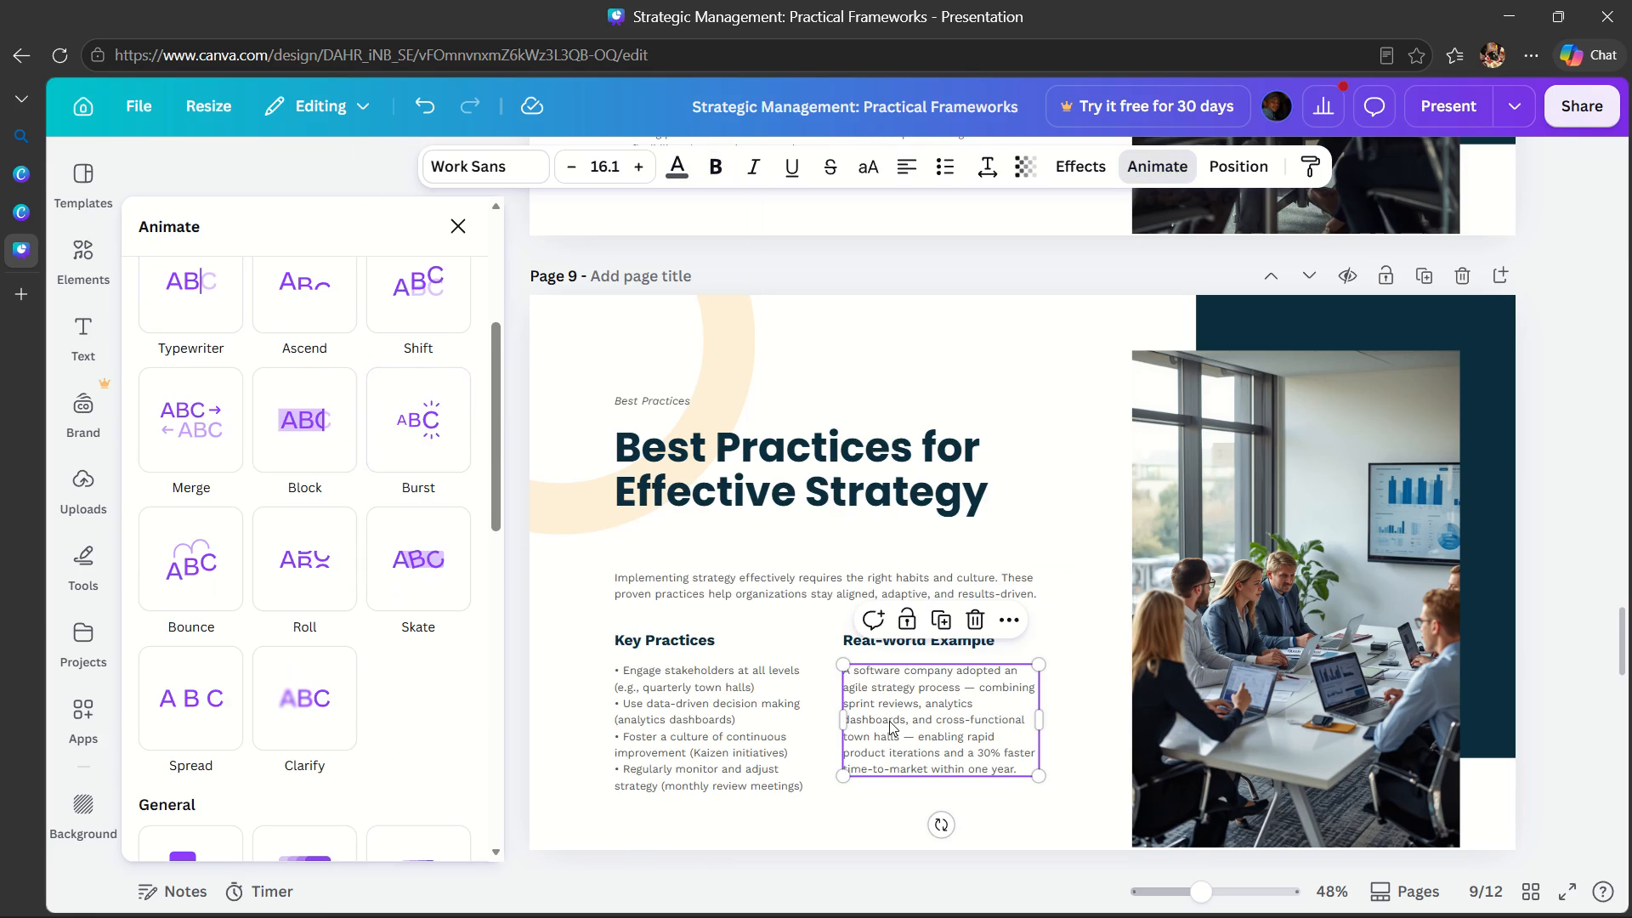
left_click(364, 392)
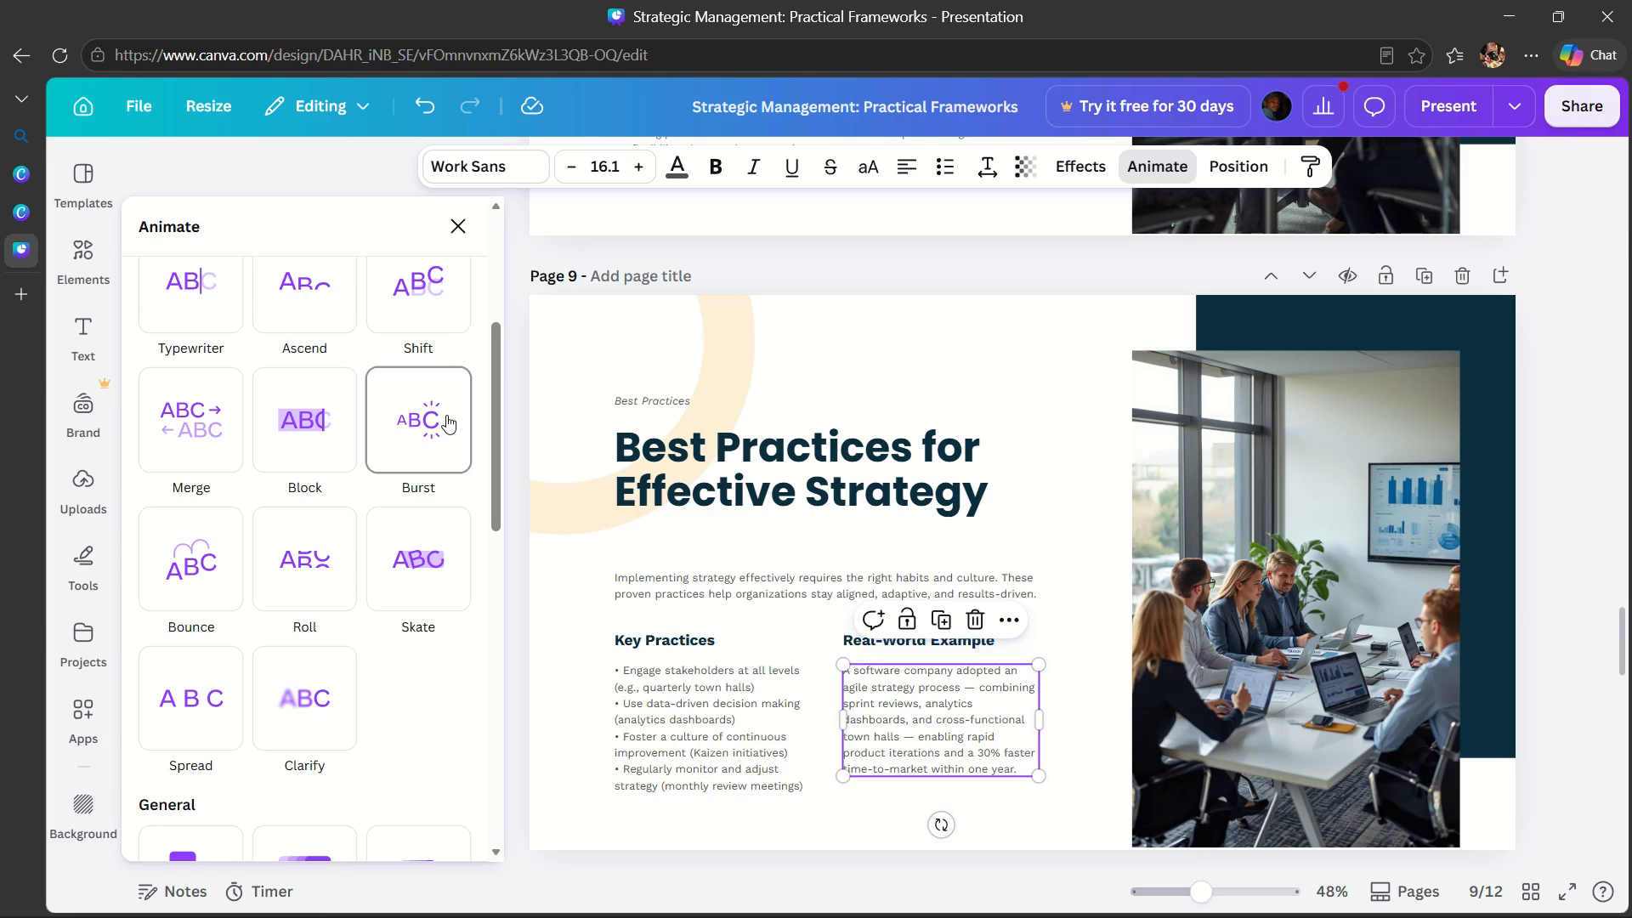
left_click(446, 415)
On page 10, apply the Typewriter animation to the "Execution, Control & Continuous Improvement" title and Burst to the intro paragraph below it.
scroll(446, 415, "up", 1)
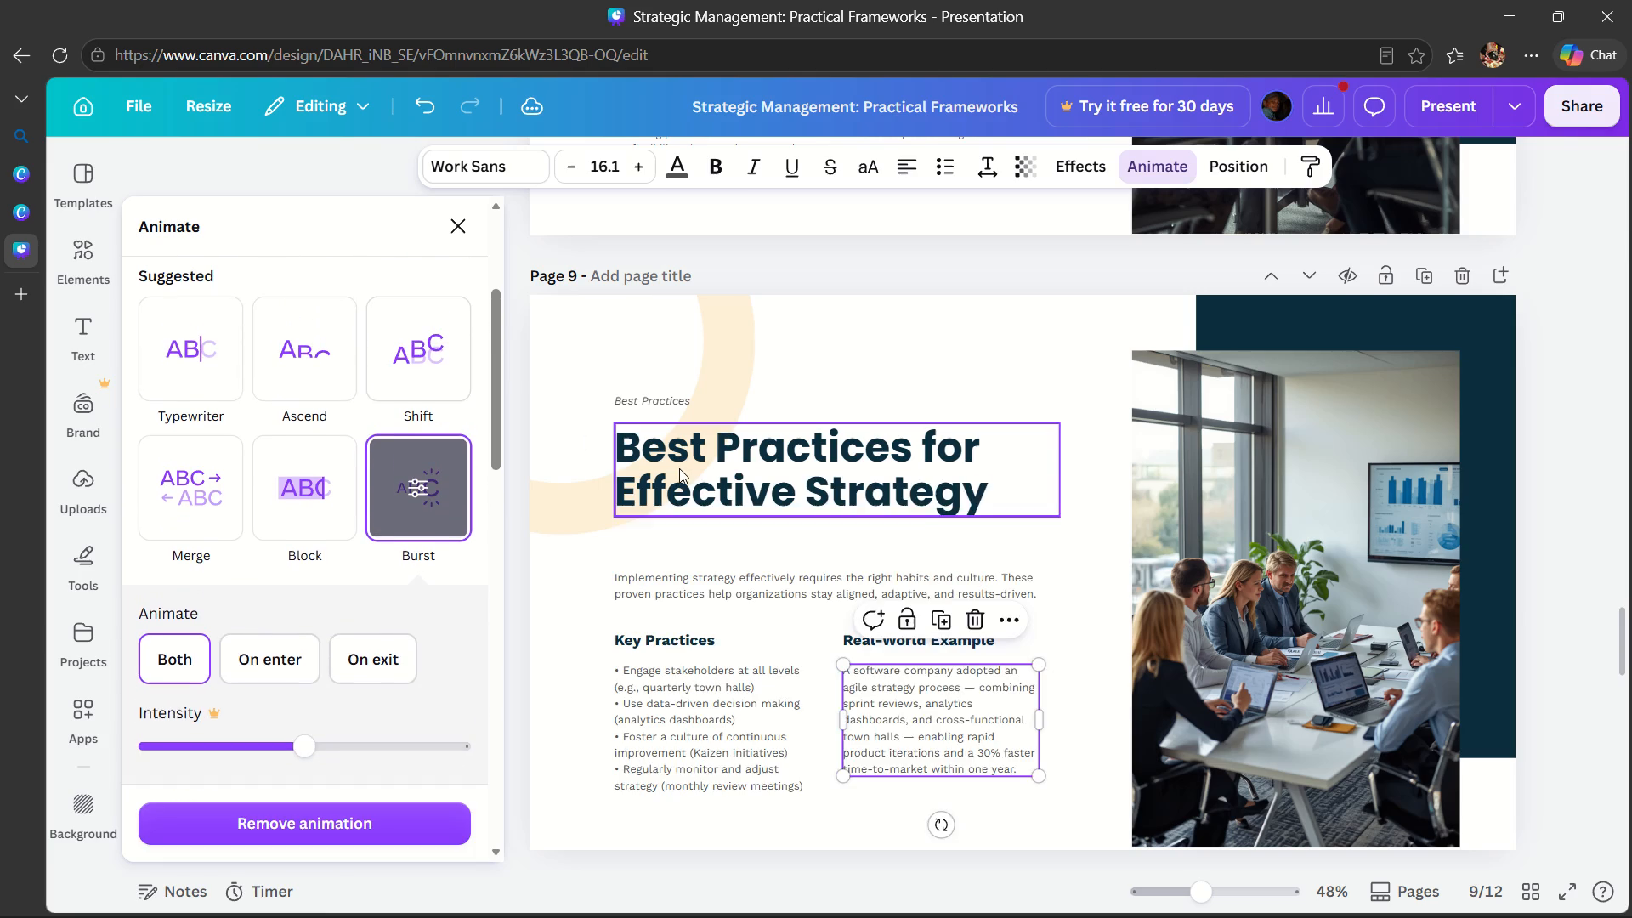
scroll(679, 468, "down", 5)
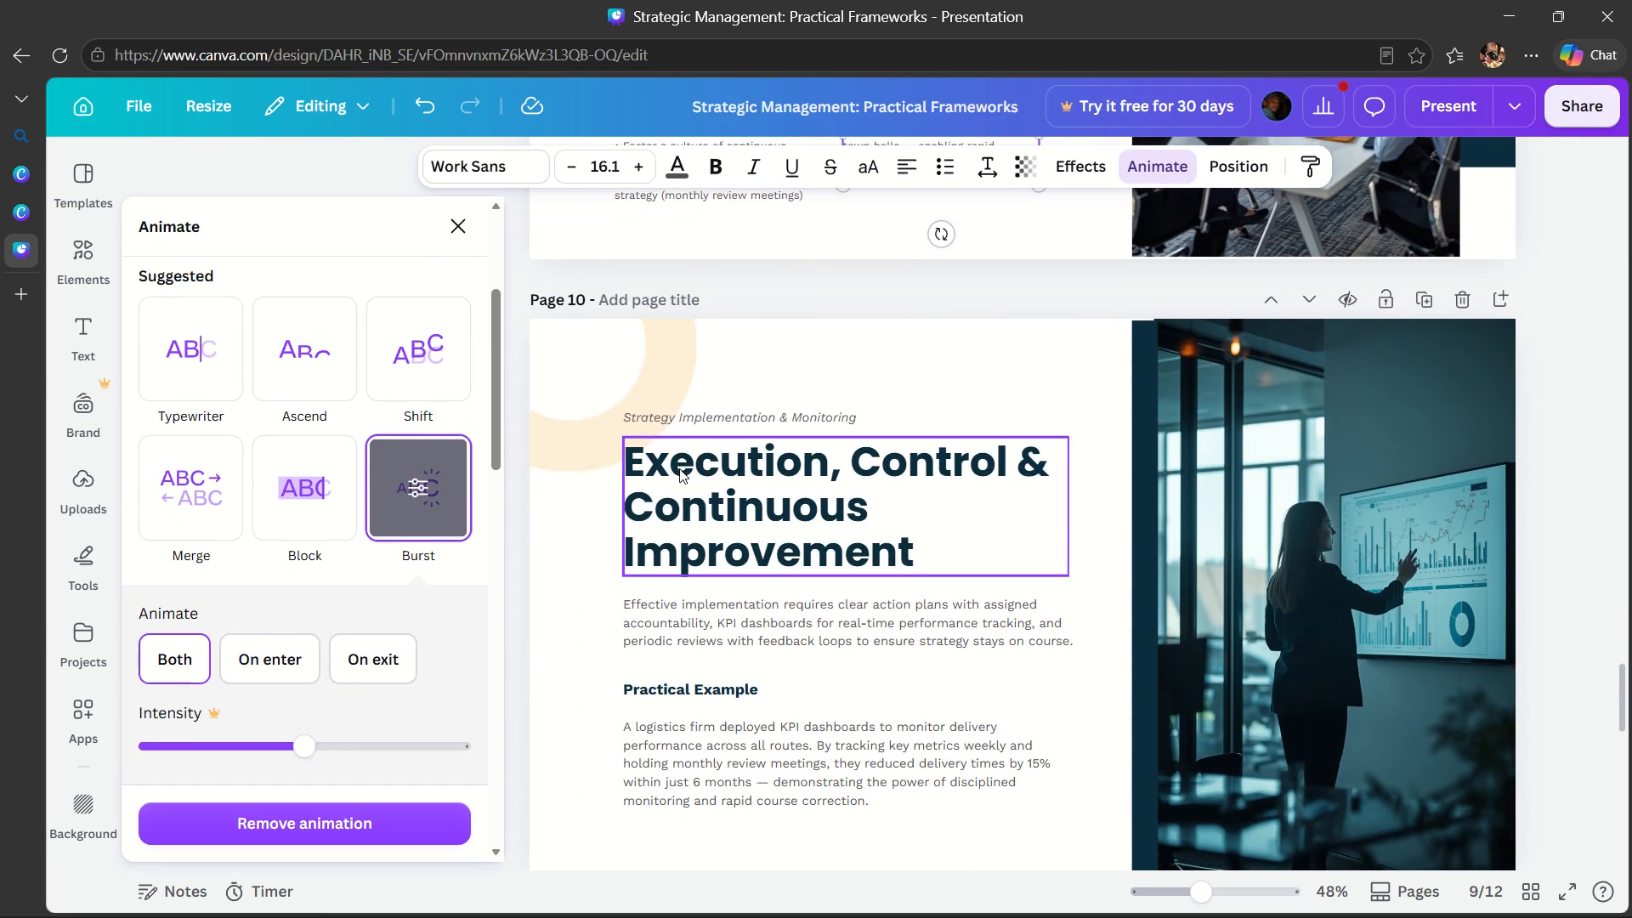
scroll(679, 468, "down", 1)
left_click(679, 468)
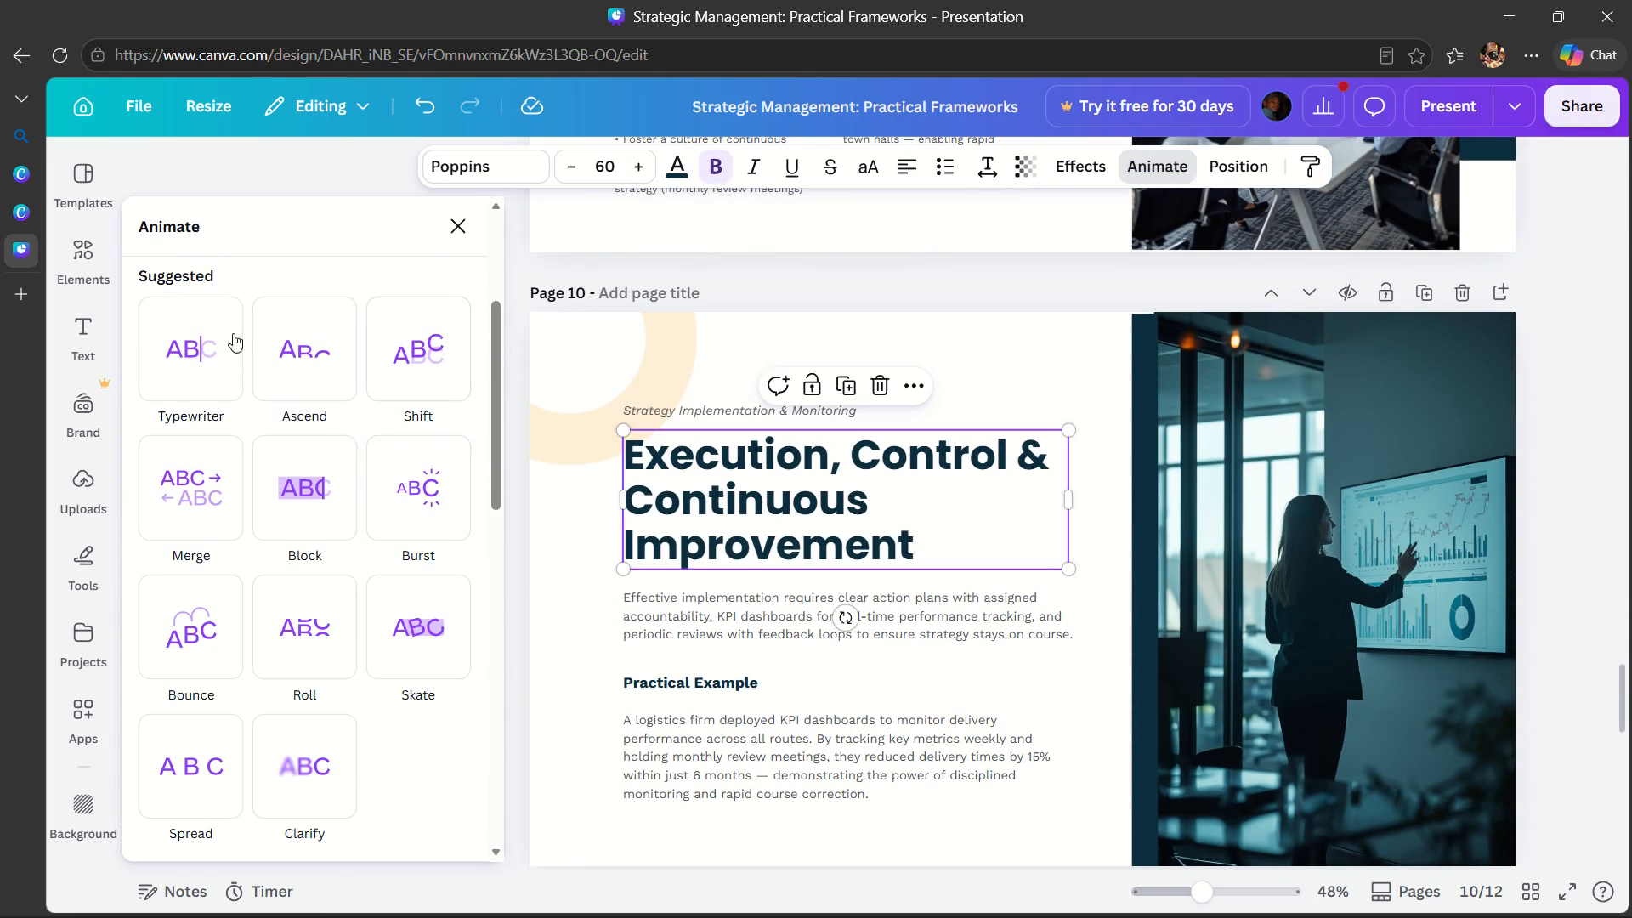
left_click(219, 348)
left_click(684, 604)
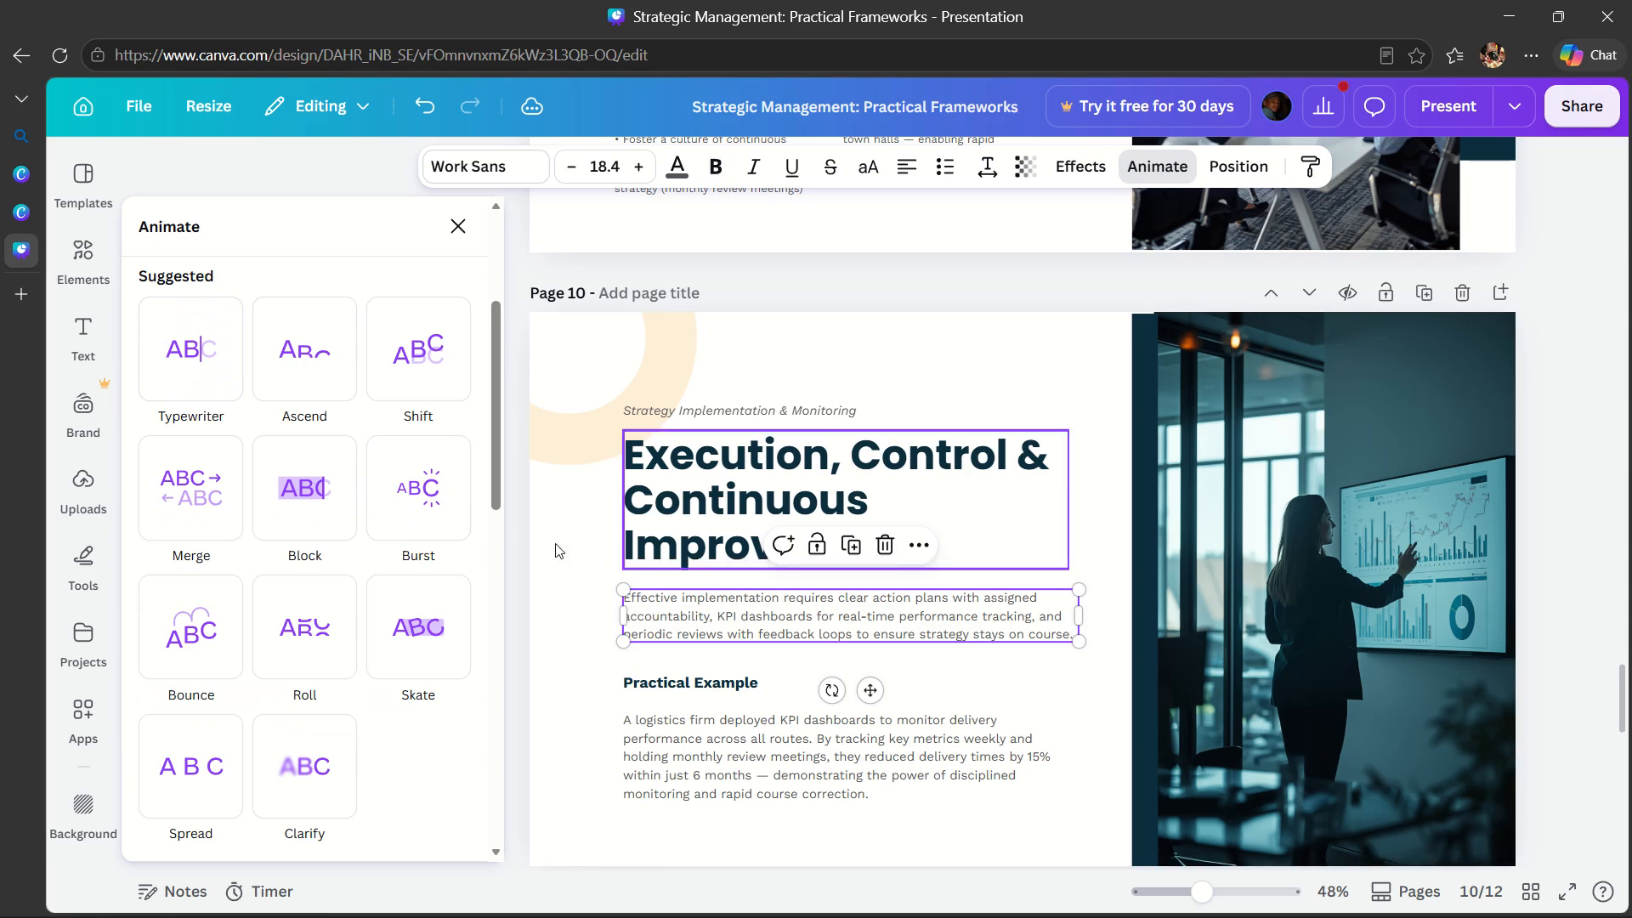
left_click(436, 508)
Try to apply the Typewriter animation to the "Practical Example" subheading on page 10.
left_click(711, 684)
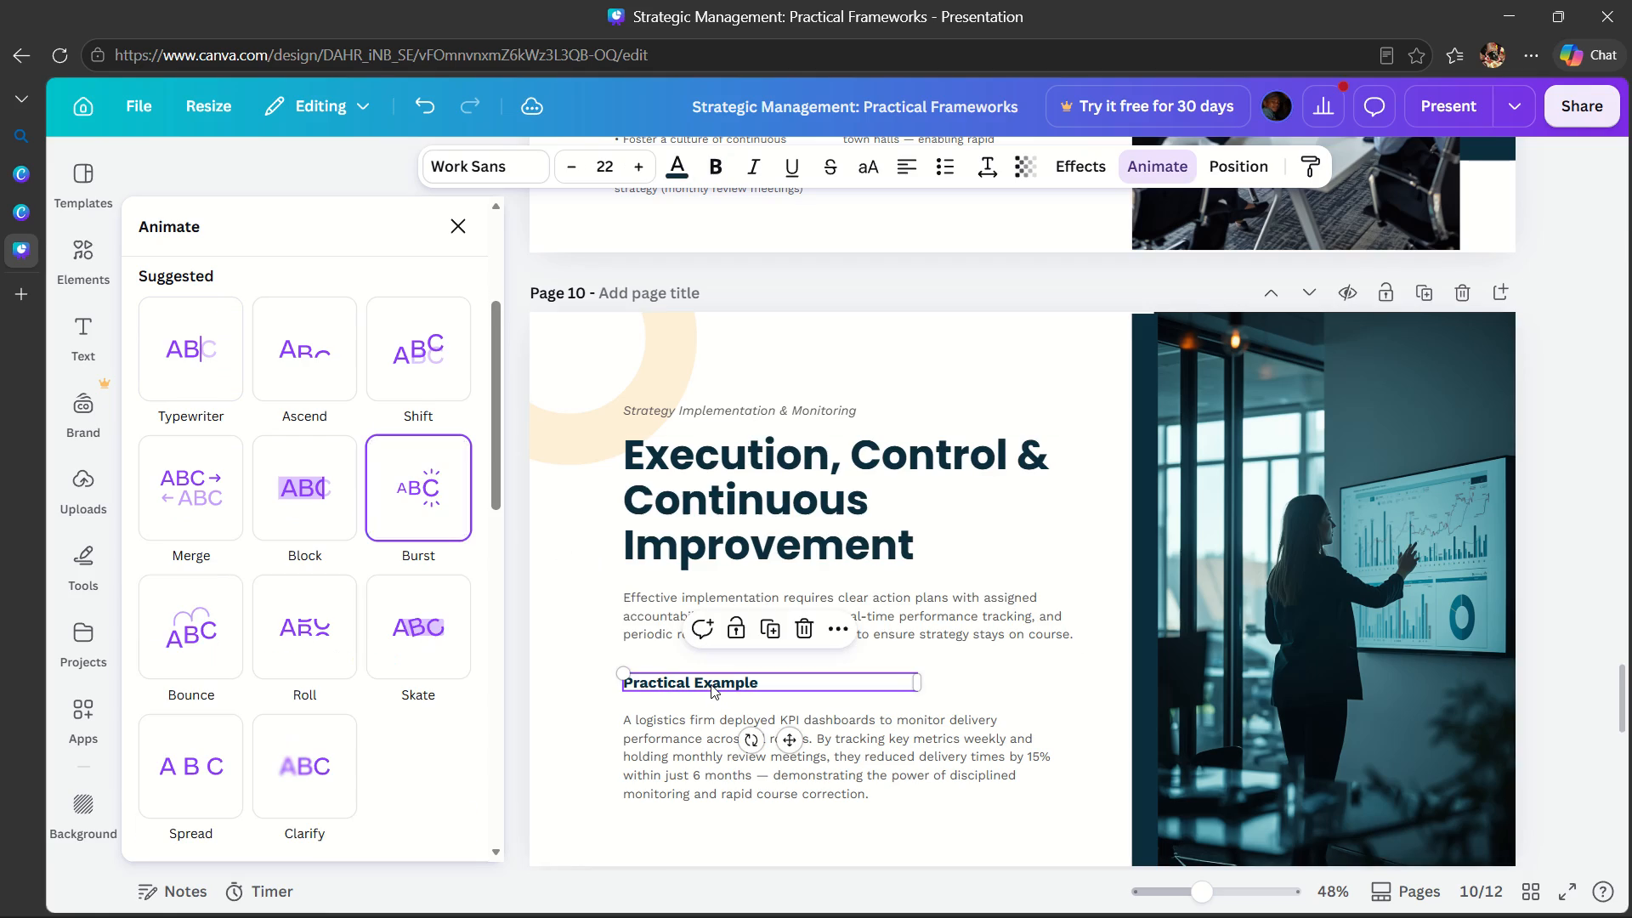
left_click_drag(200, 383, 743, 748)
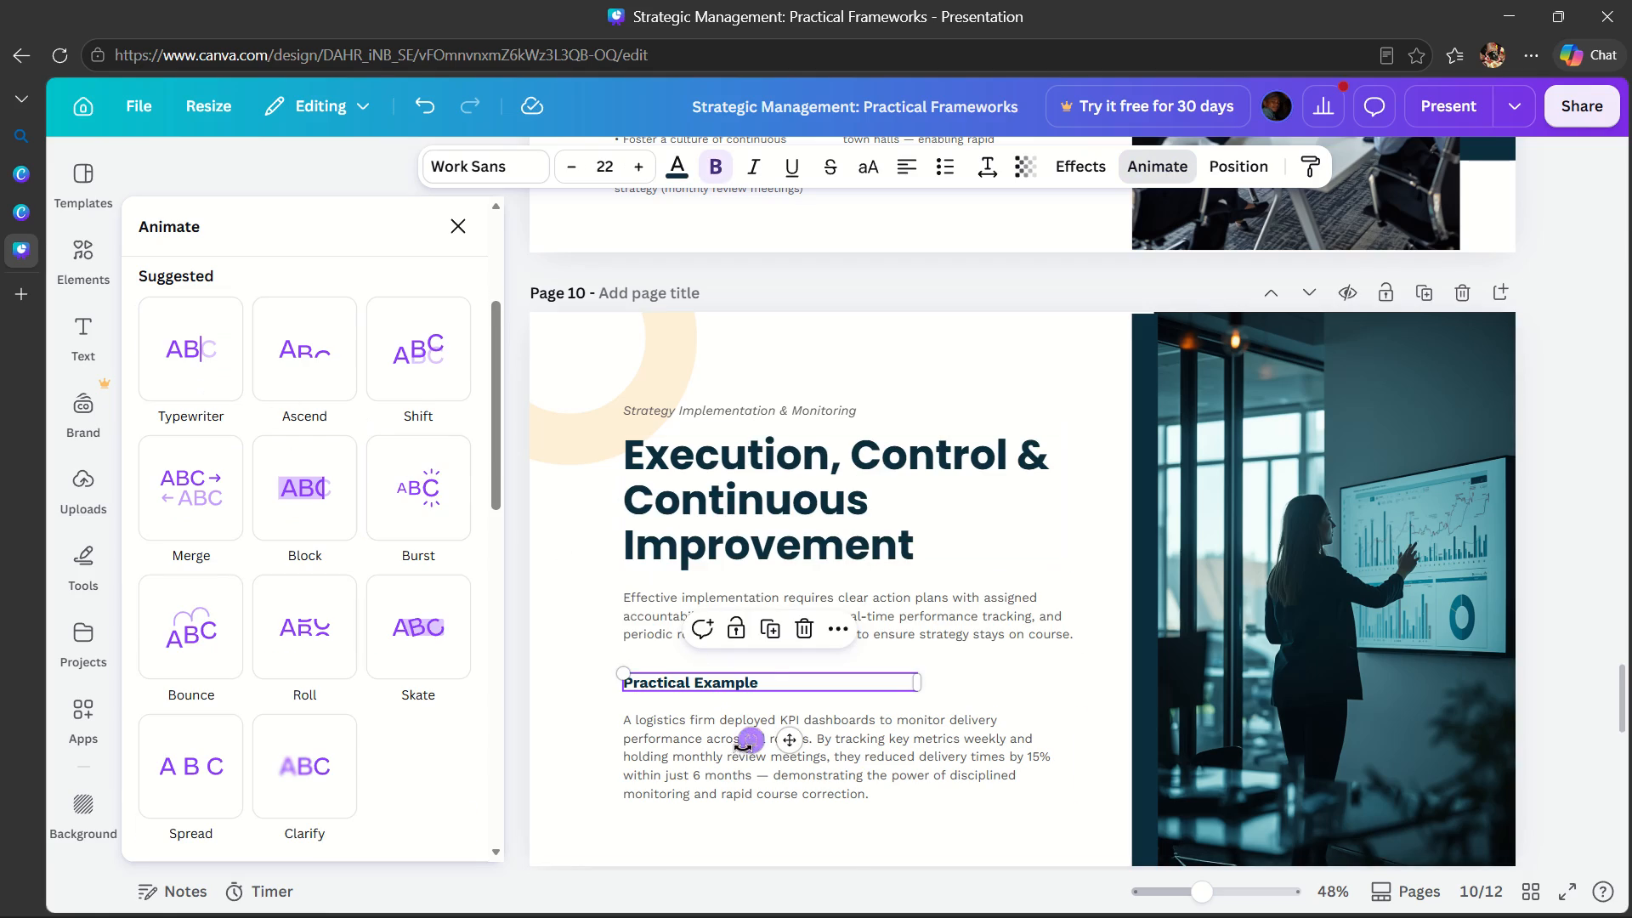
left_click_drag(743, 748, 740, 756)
Apply the Burst animation to the body text under "Practical Example" on page 10.
left_click(740, 756)
left_click(412, 516)
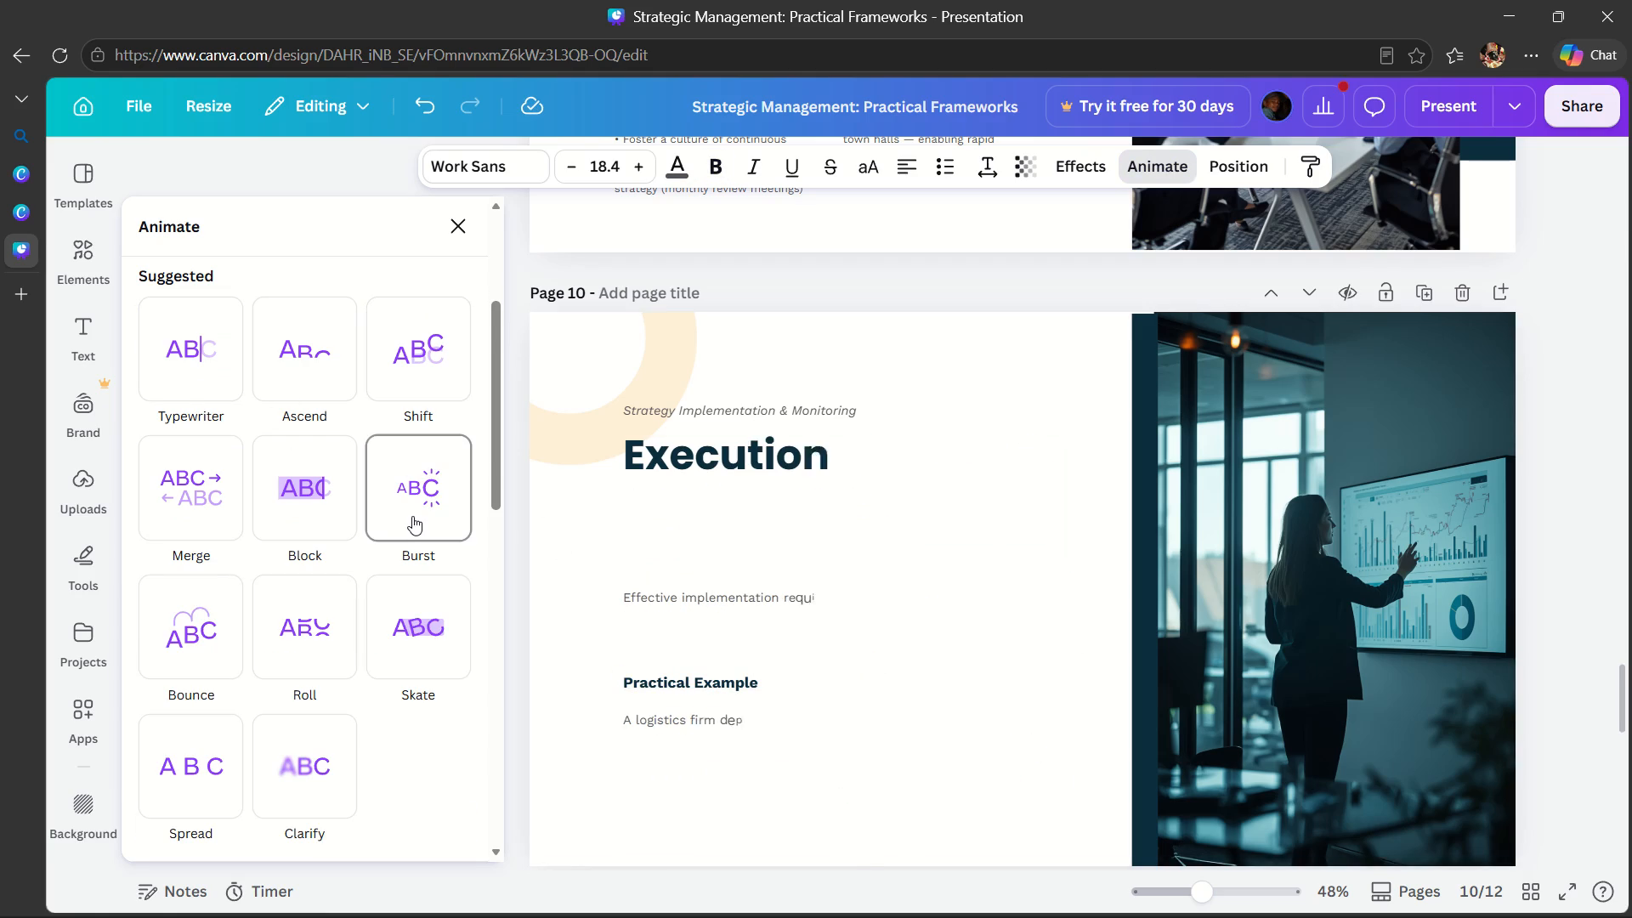
On page 11, apply the Typewriter animation to the "Summary of Strategic Management" title and Burst to the intro paragraph below it.
scroll(412, 516, "up", 1)
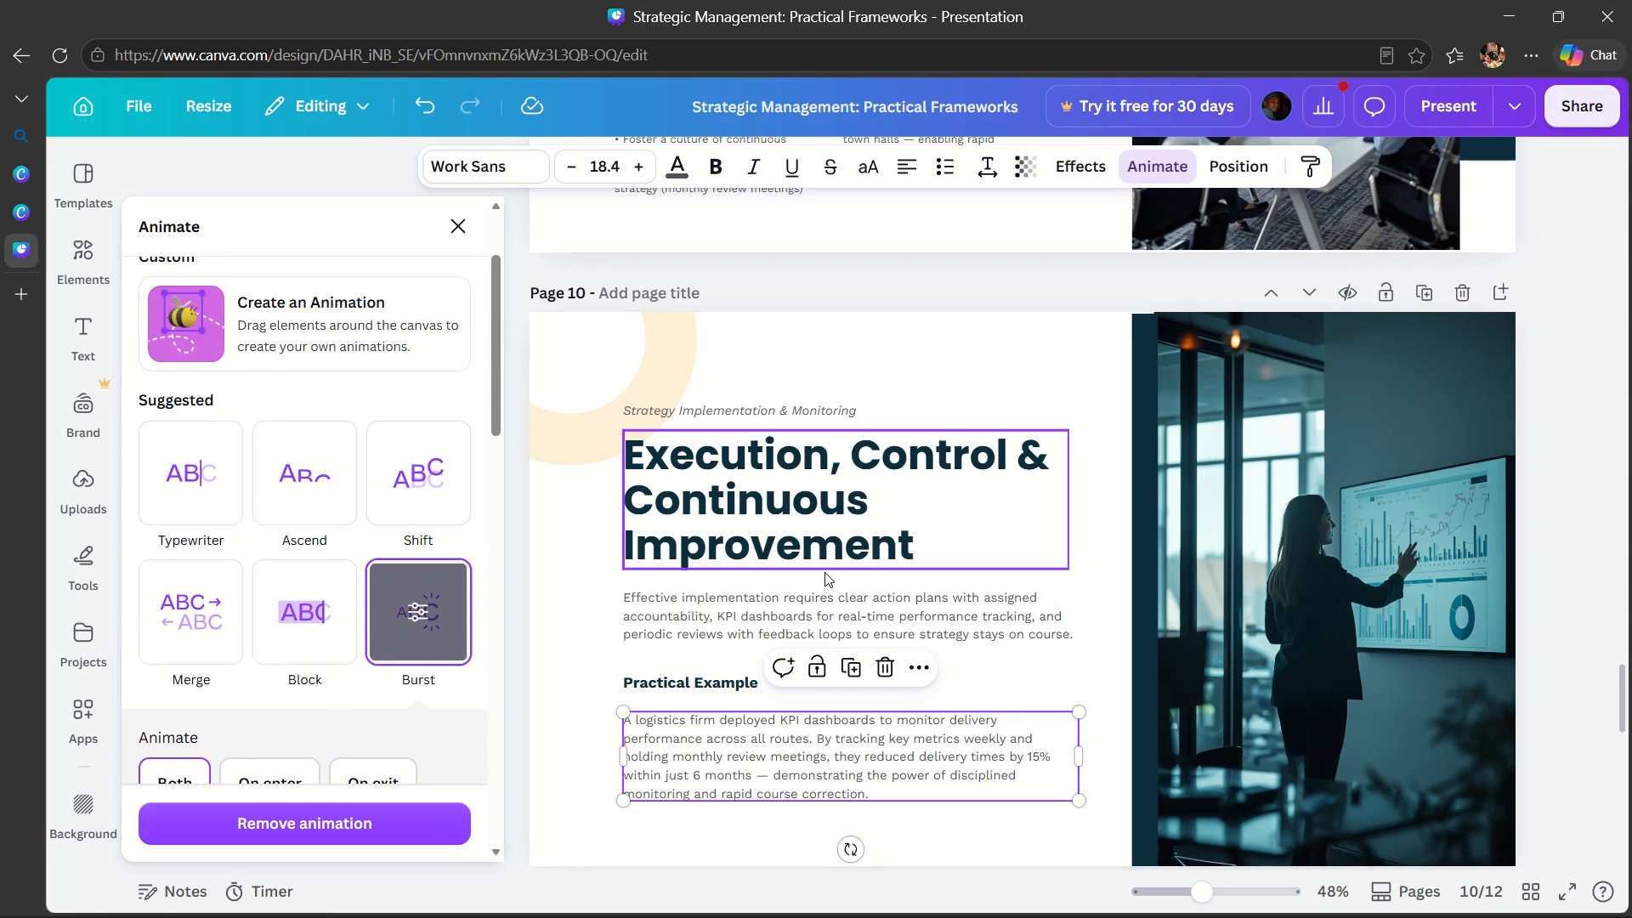
scroll(253, 451, "up", 3)
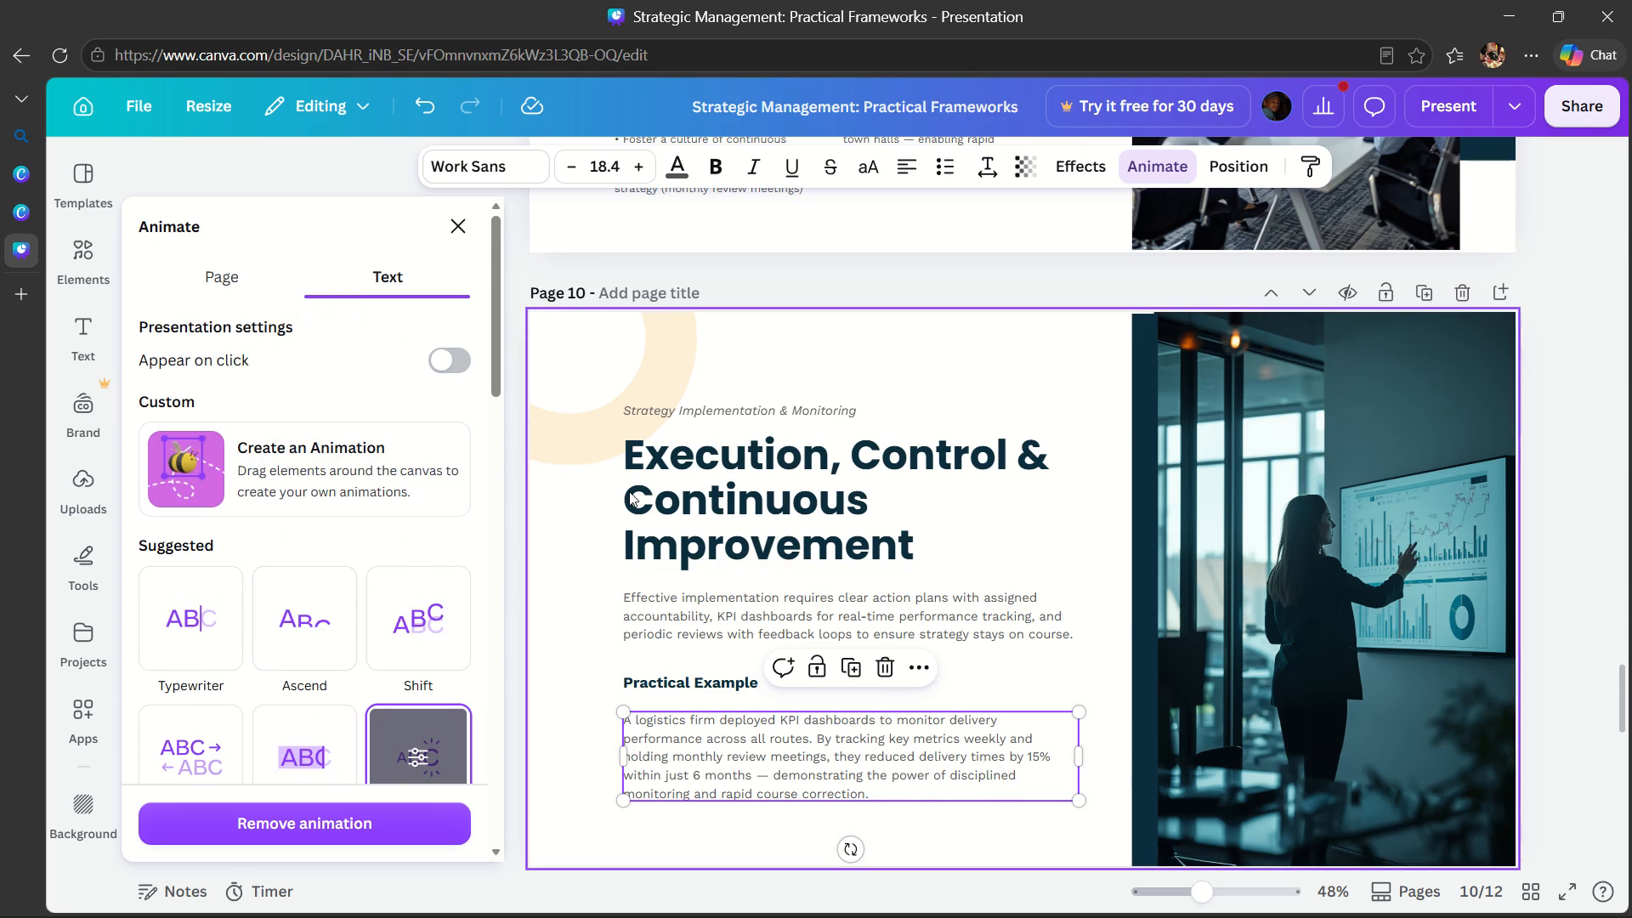
scroll(629, 491, "down", 6)
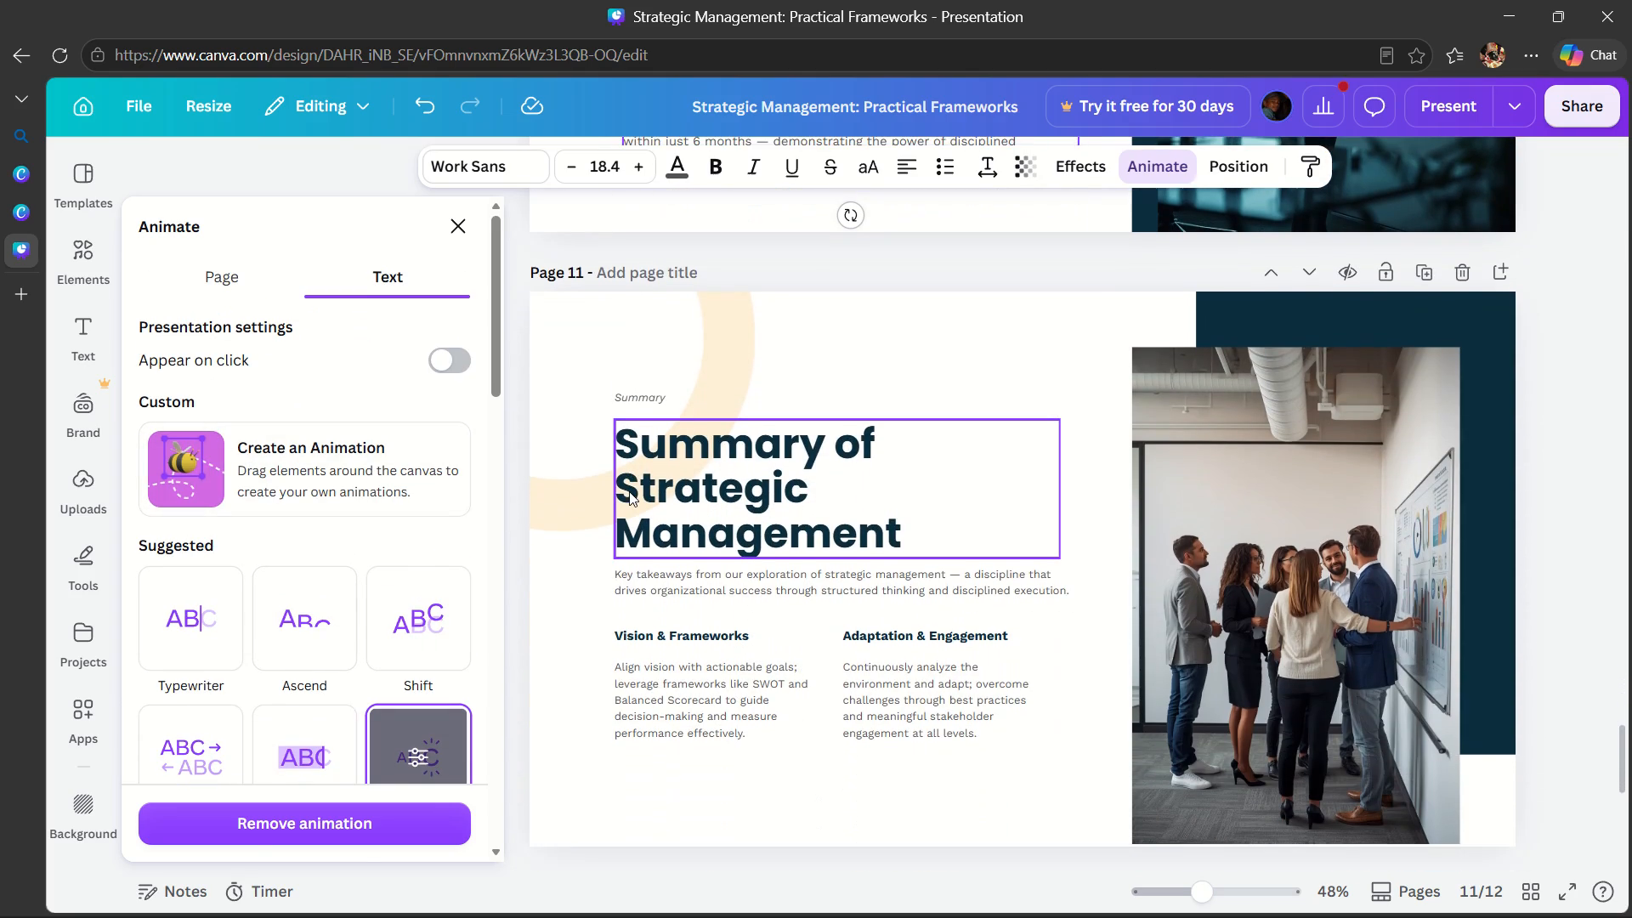
left_click(629, 491)
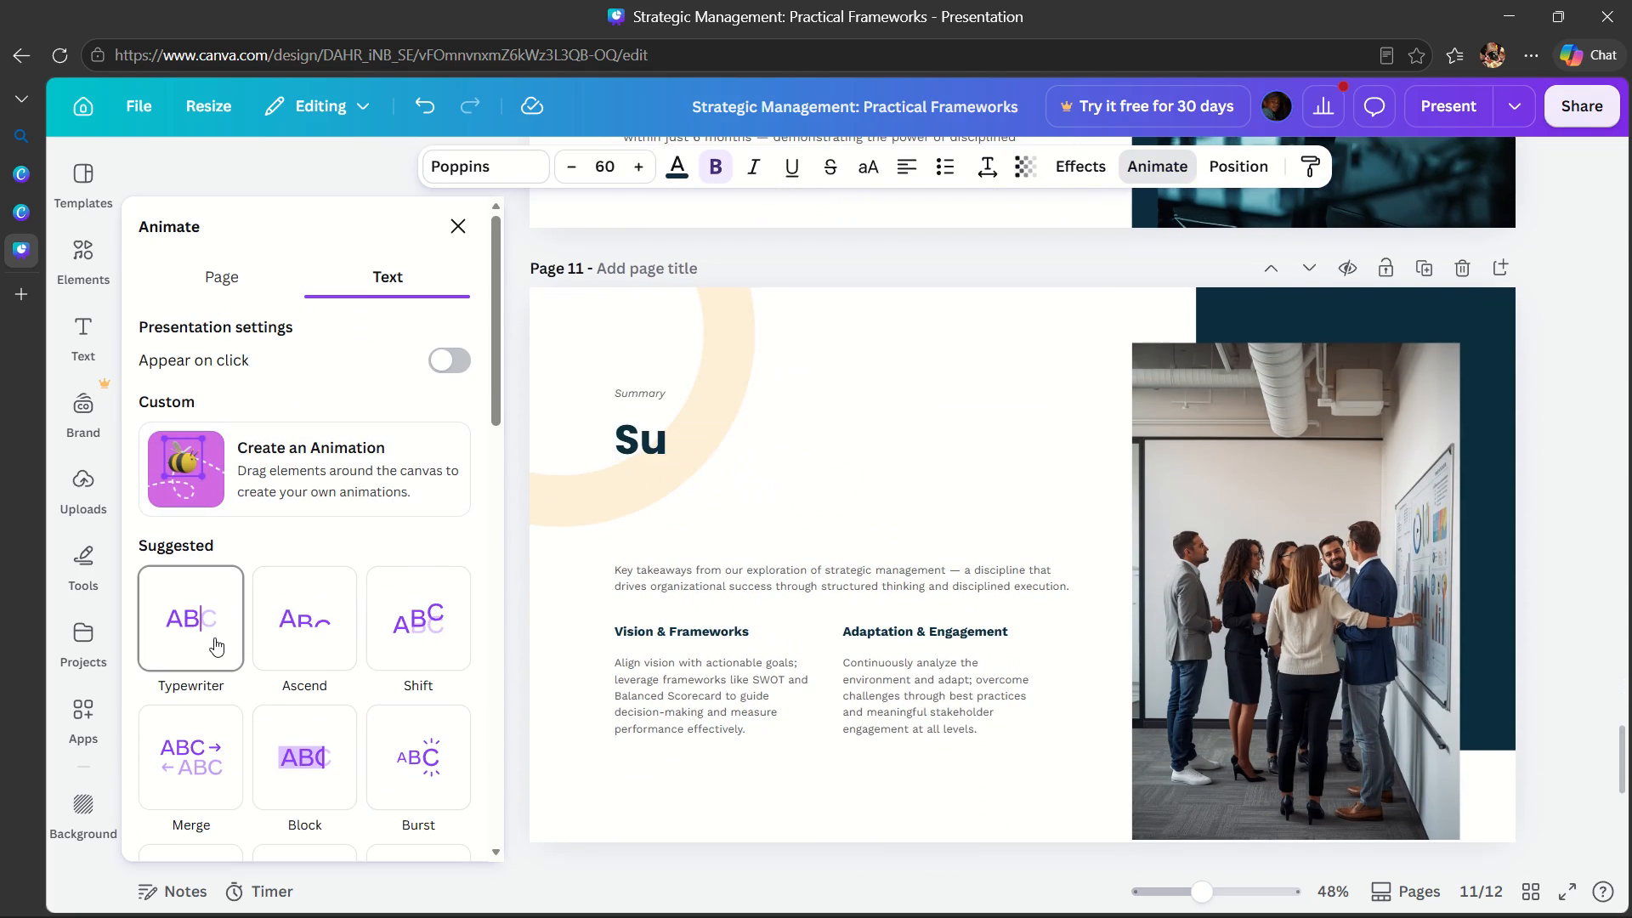
left_click(214, 637)
scroll(214, 637, "down", 2)
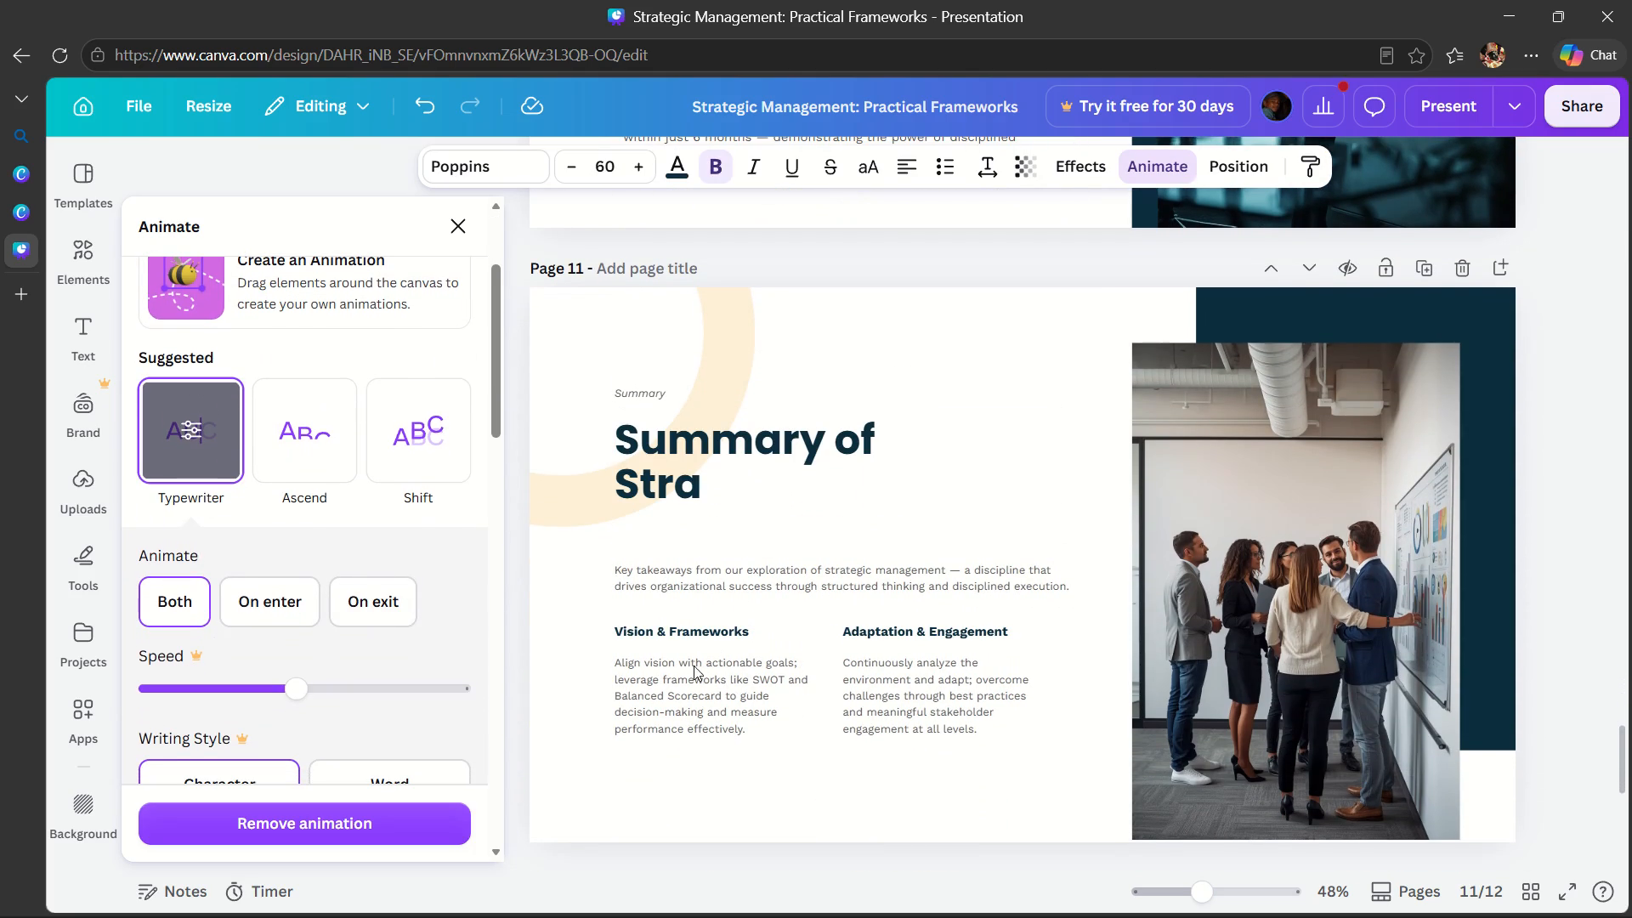
left_click(720, 581)
left_click(439, 594)
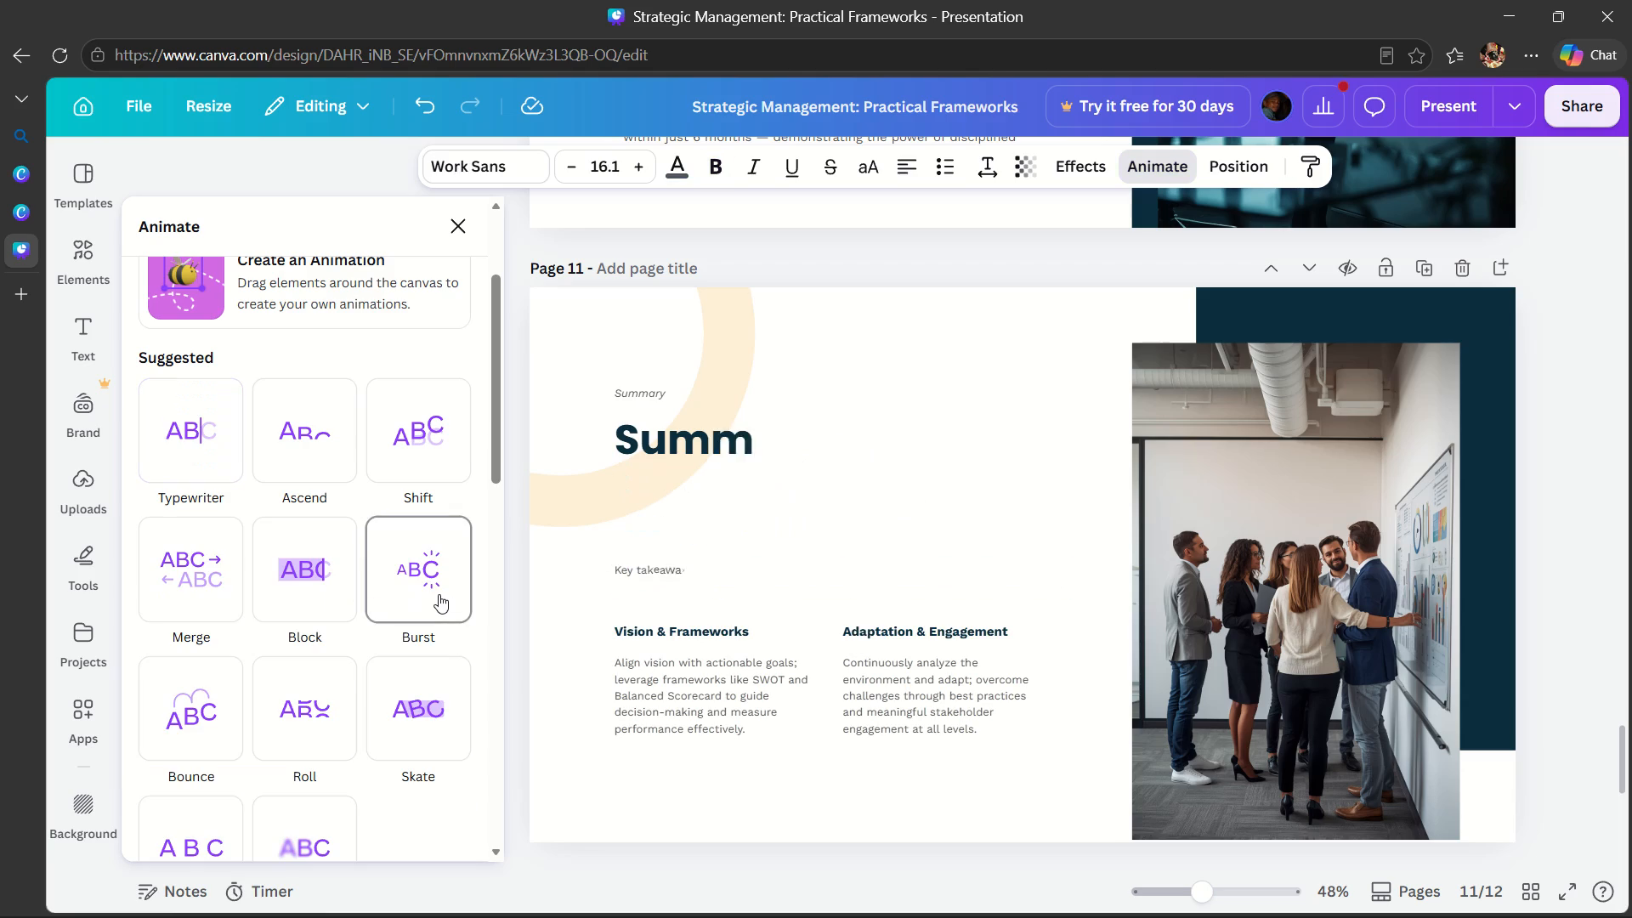
Apply the Typewriter animation to the "Vision & Frameworks" and "Adaptation & Engagement" subheadings on page 11.
left_click(638, 637)
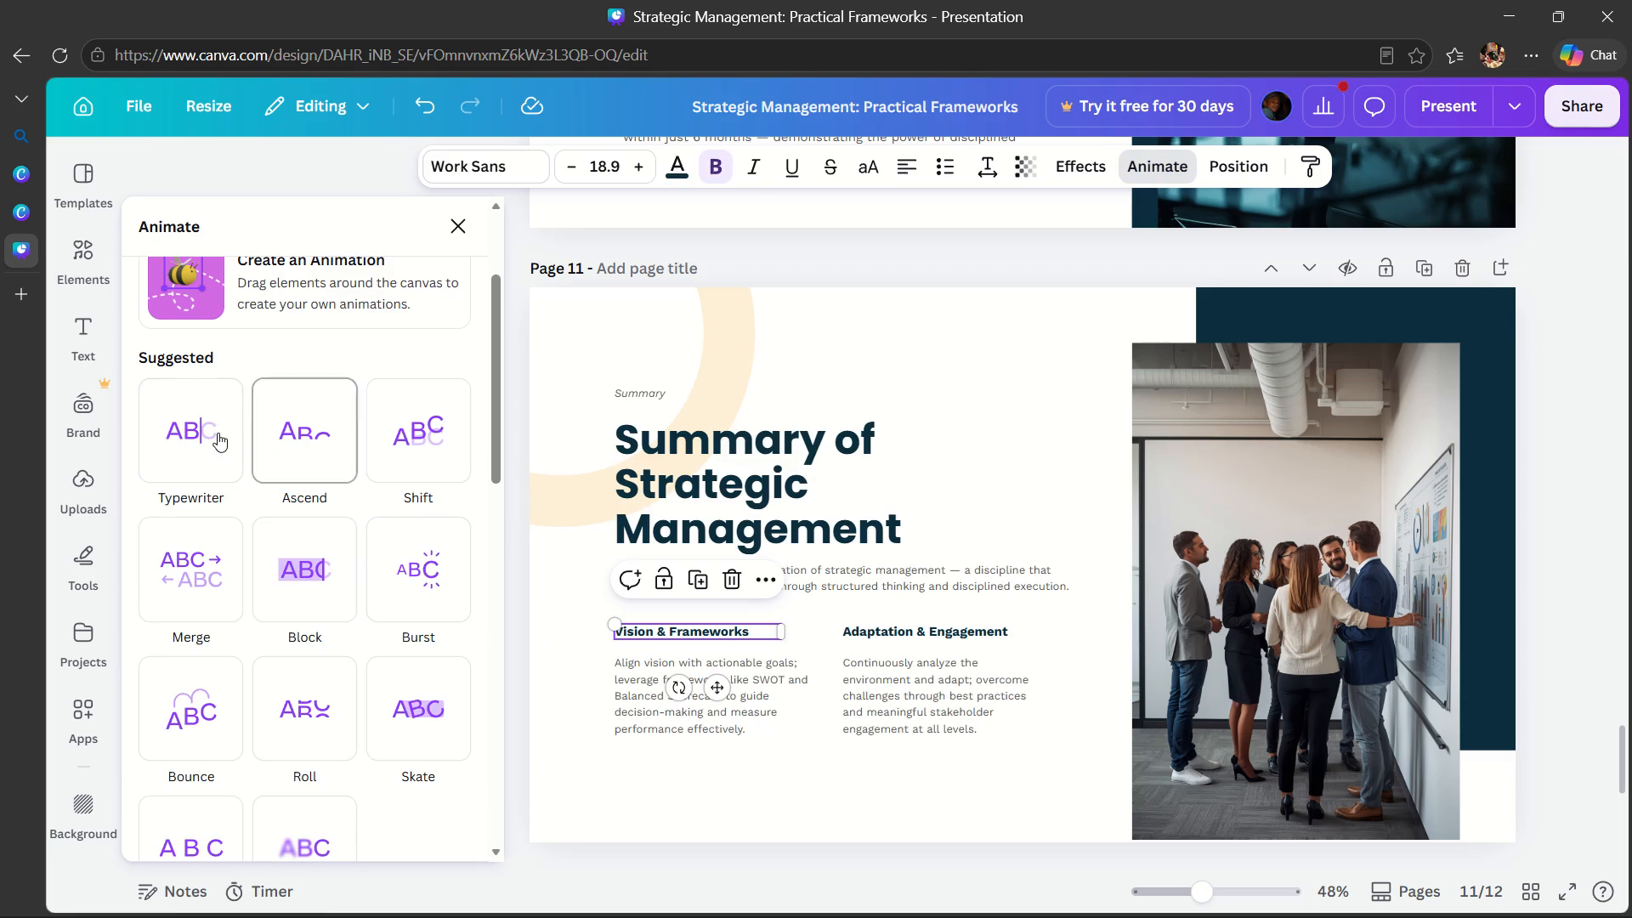
left_click(209, 433)
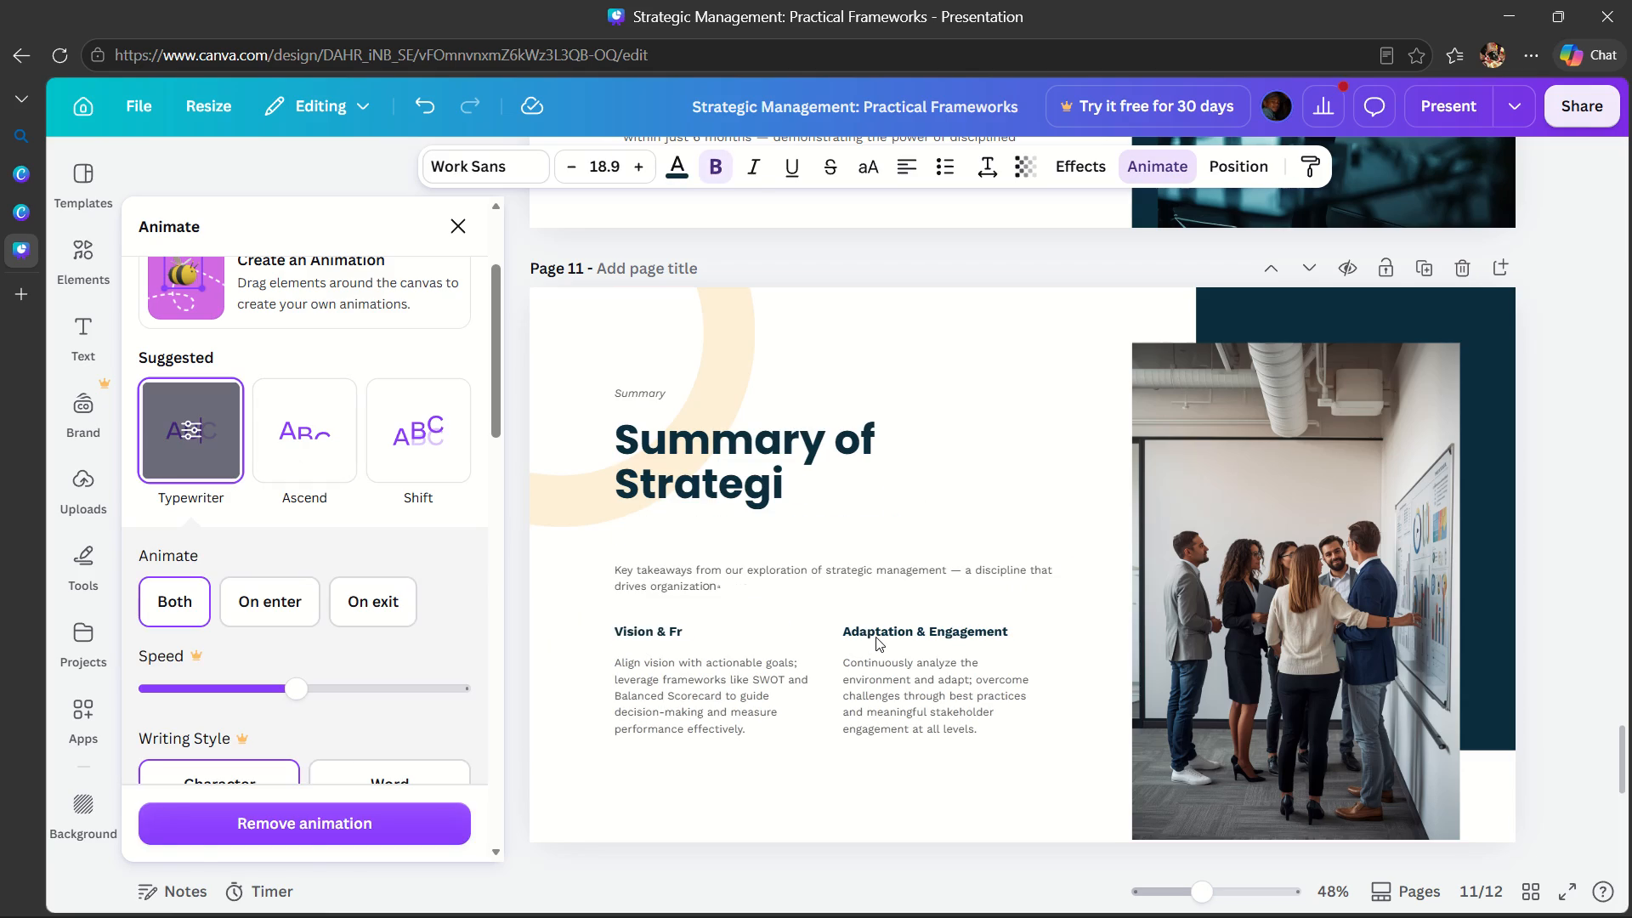
left_click(876, 637)
left_click(181, 422)
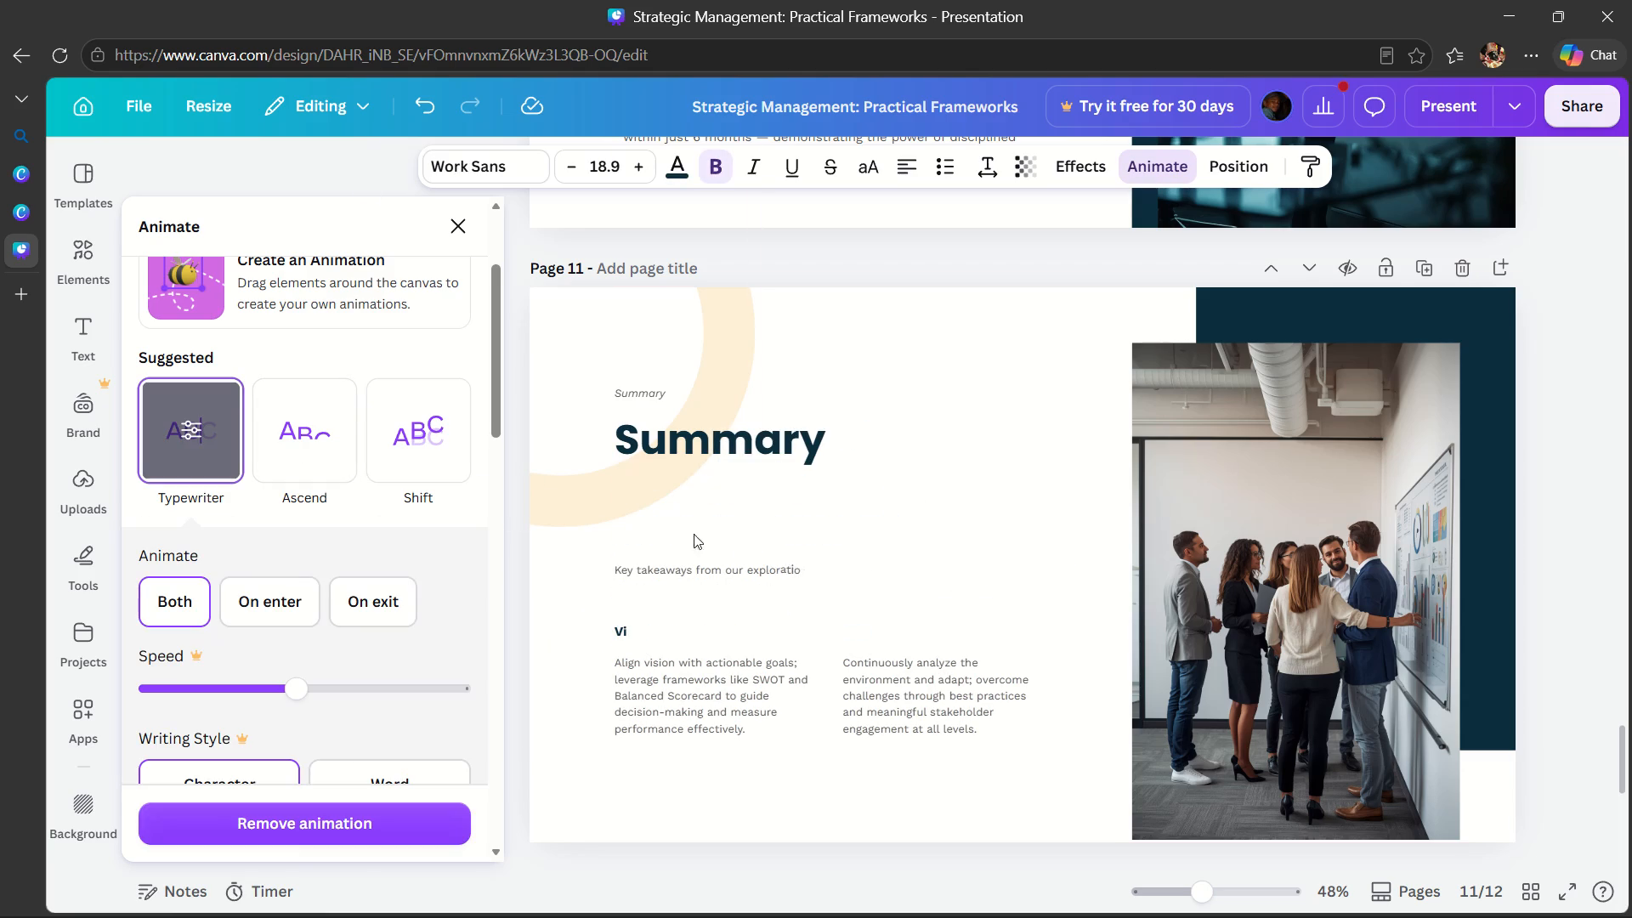
Apply the Burst animation to the body texts under "Vision & Frameworks" and "Adaptation & Engagement" on page 11.
left_click(698, 676)
left_click(428, 585)
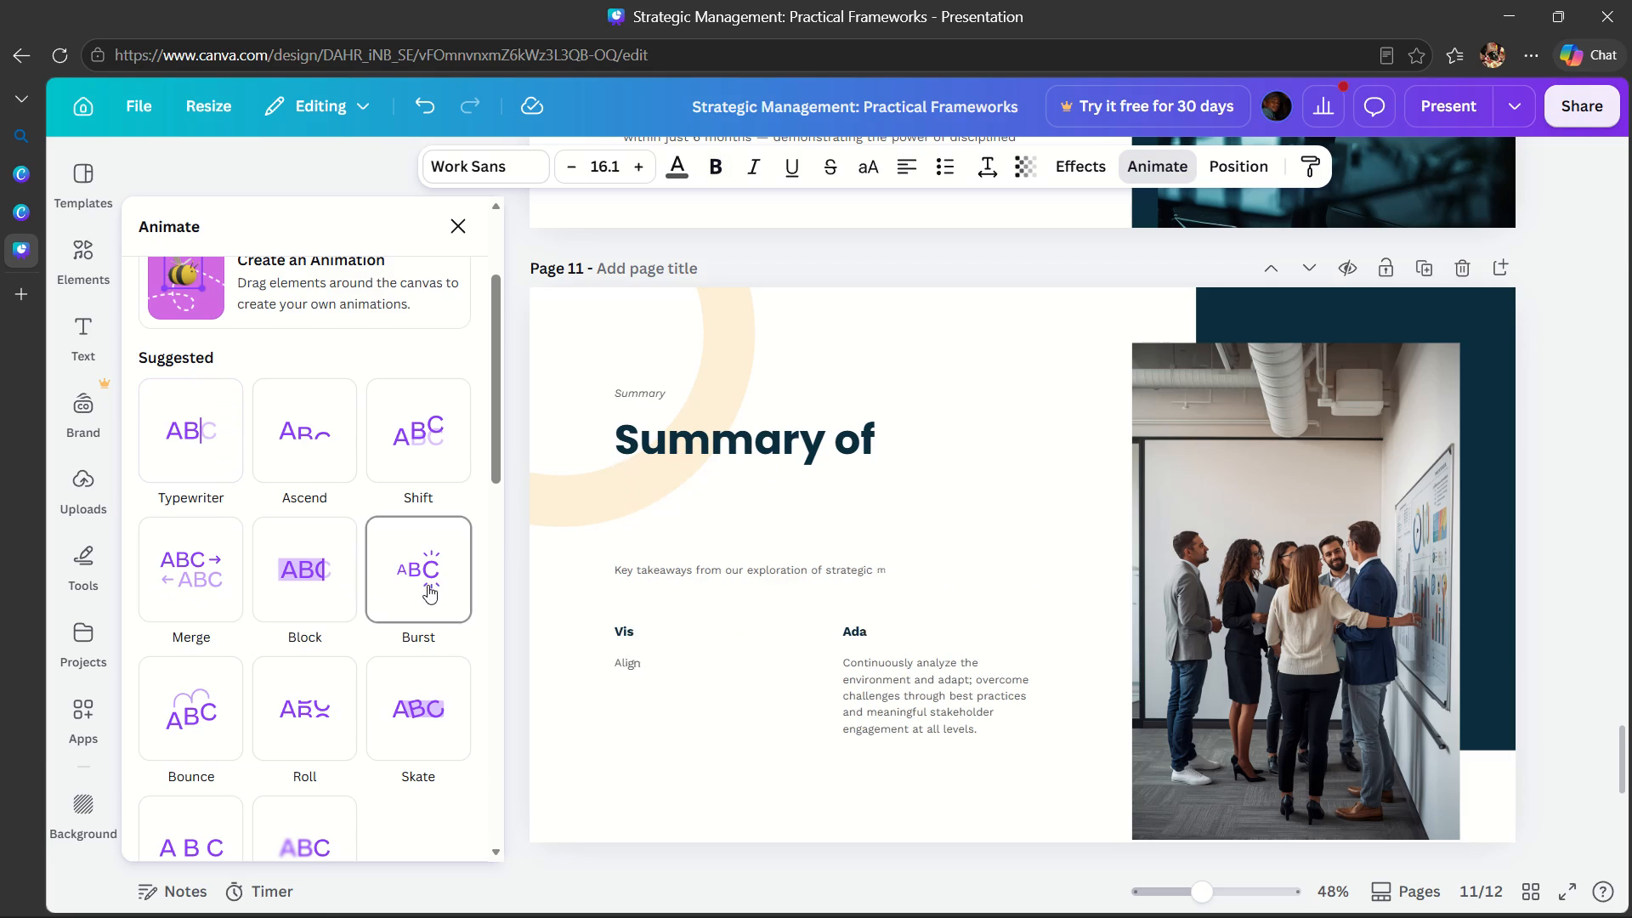
left_click(945, 719)
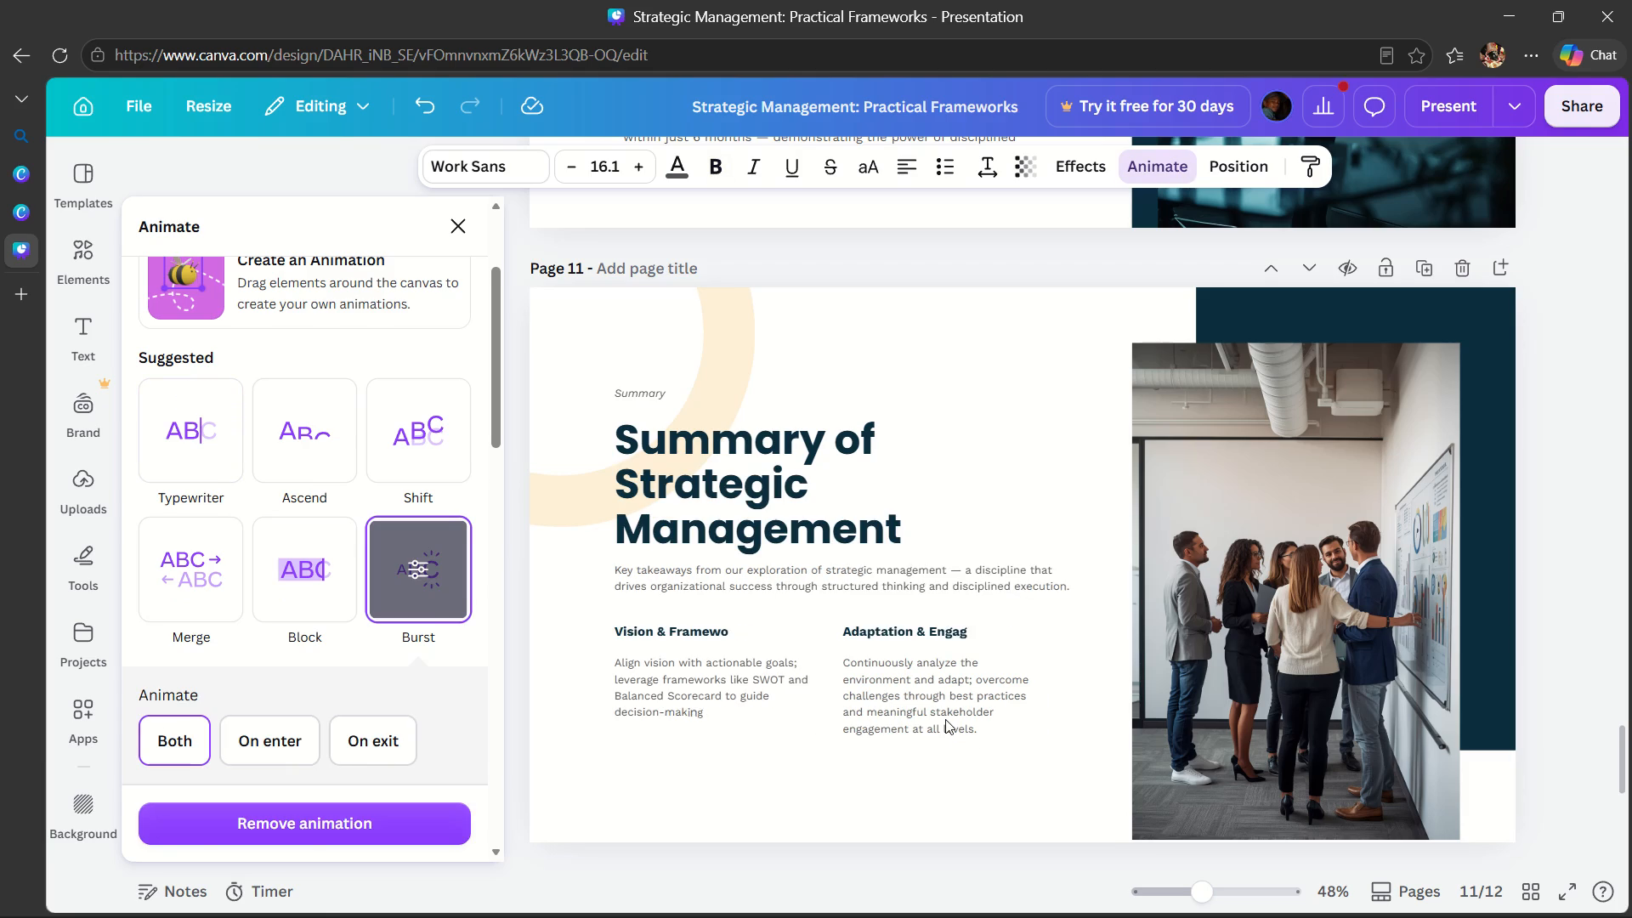
left_click(427, 585)
On page 12, apply the Typewriter animation to the "Take Action: Apply Strategic Management Today" title and Burst to the paragraph below it.
scroll(805, 579, "down", 1)
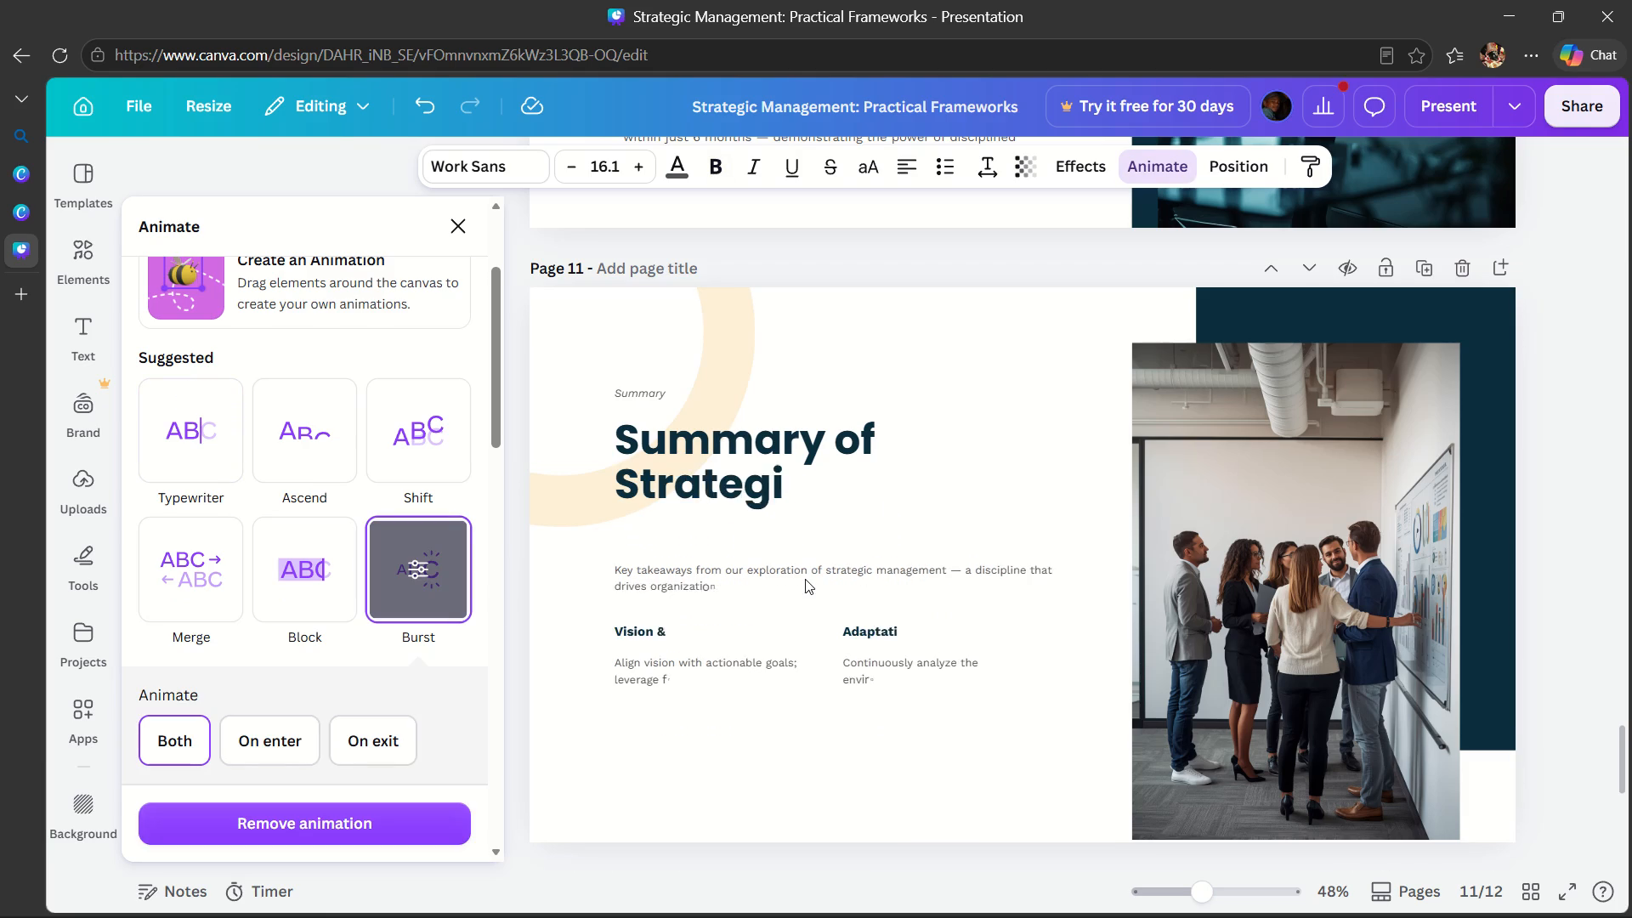
scroll(805, 579, "down", 3)
left_click(1035, 524)
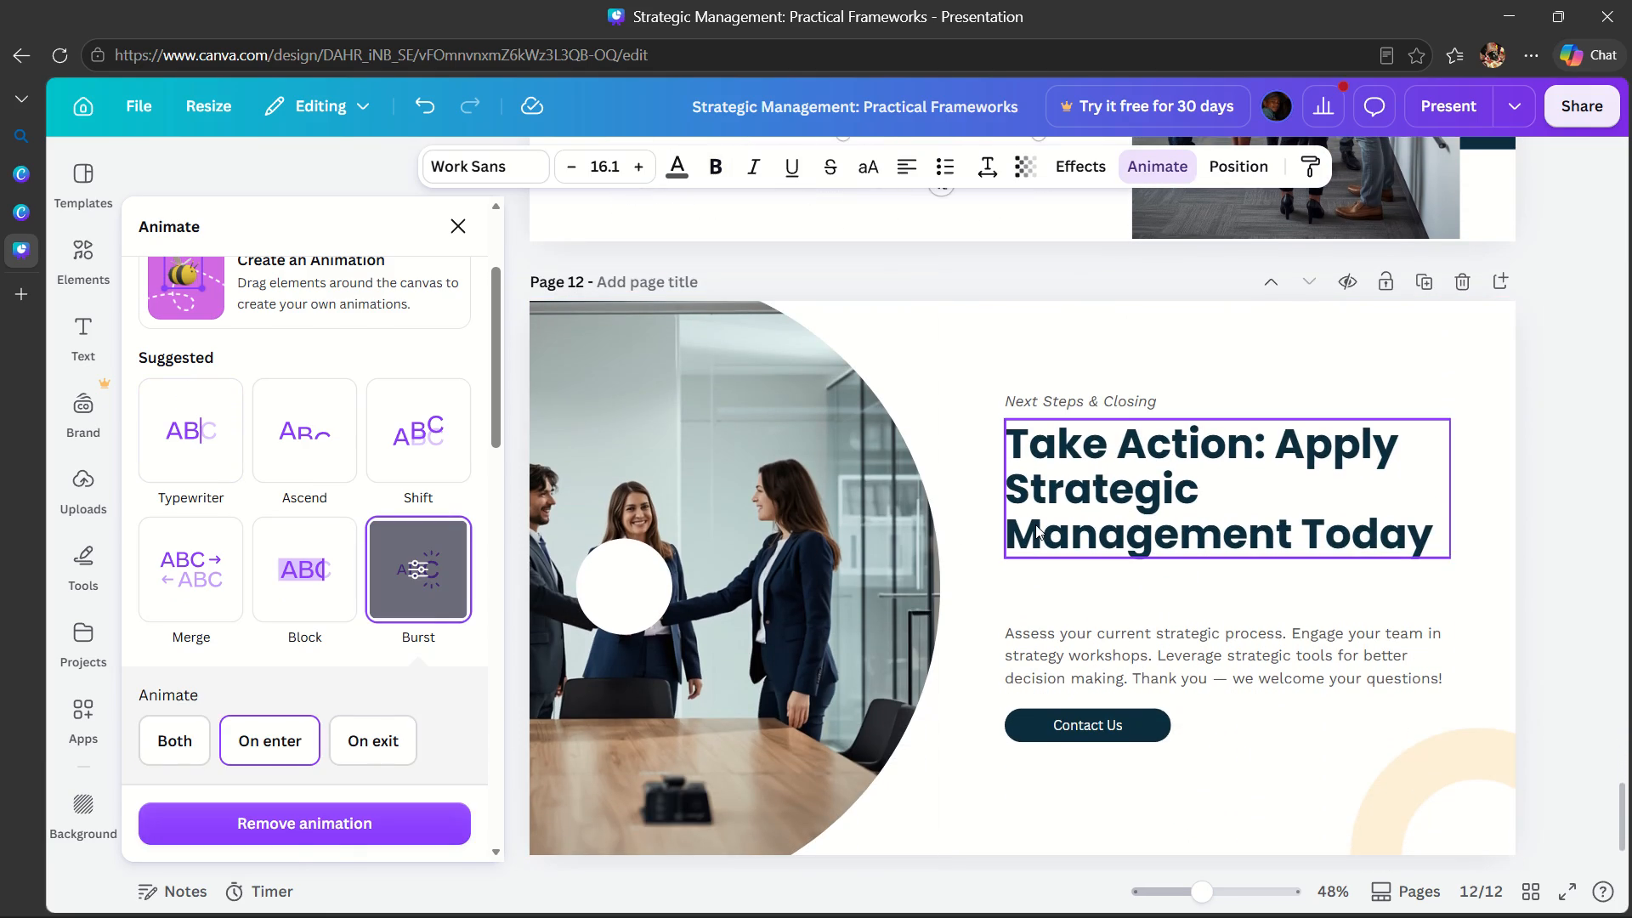
left_click(178, 405)
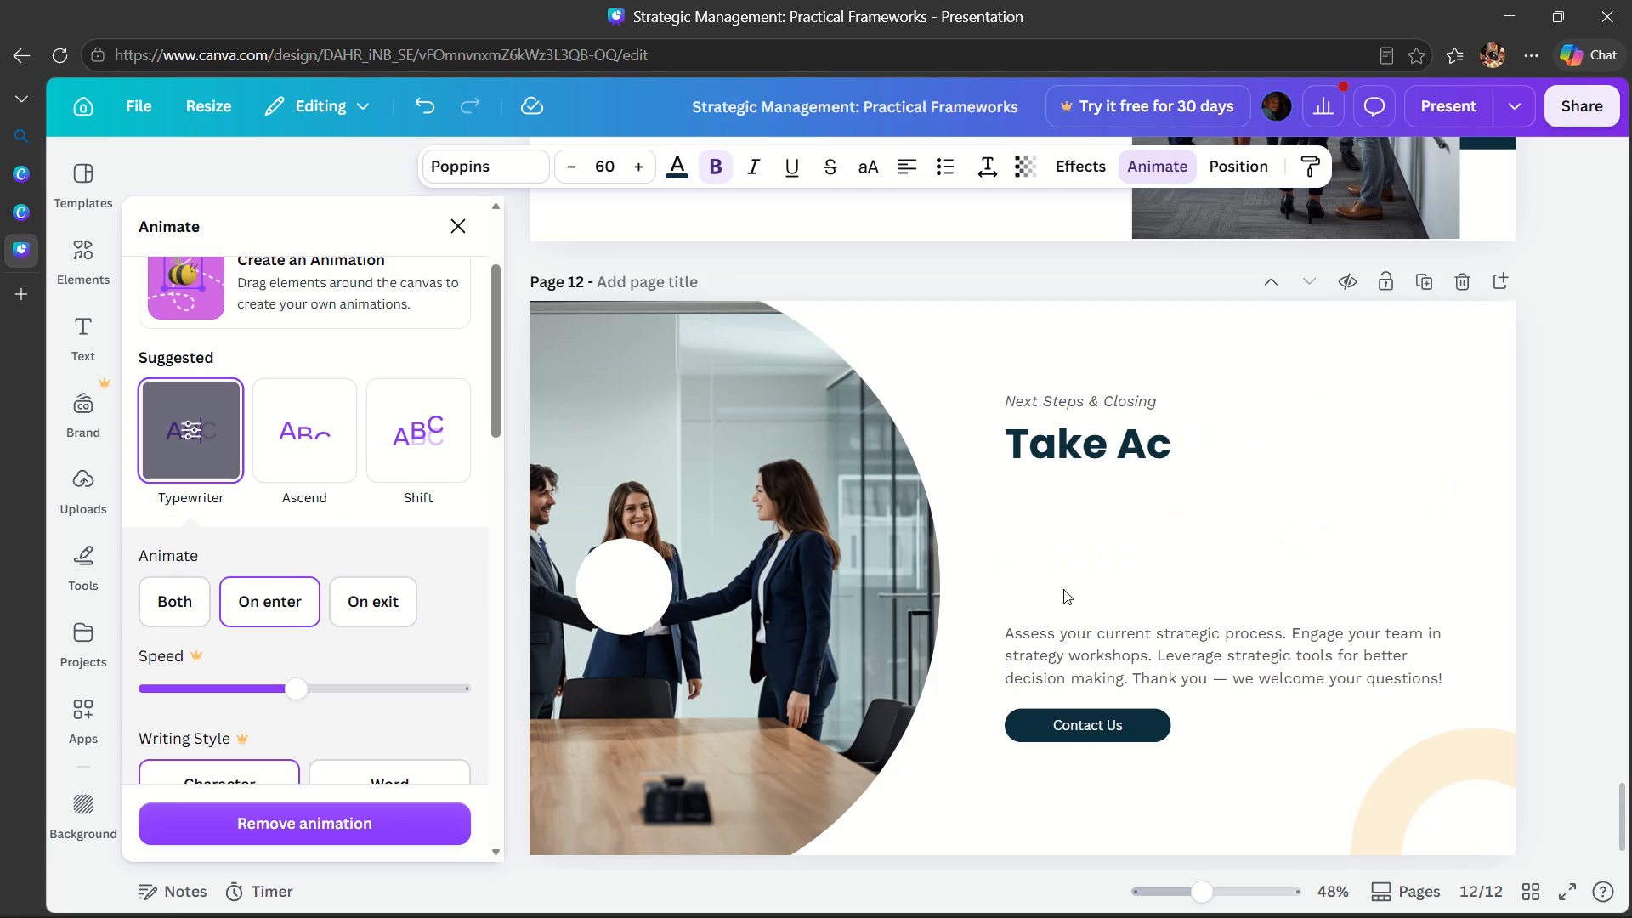
left_click(1052, 627)
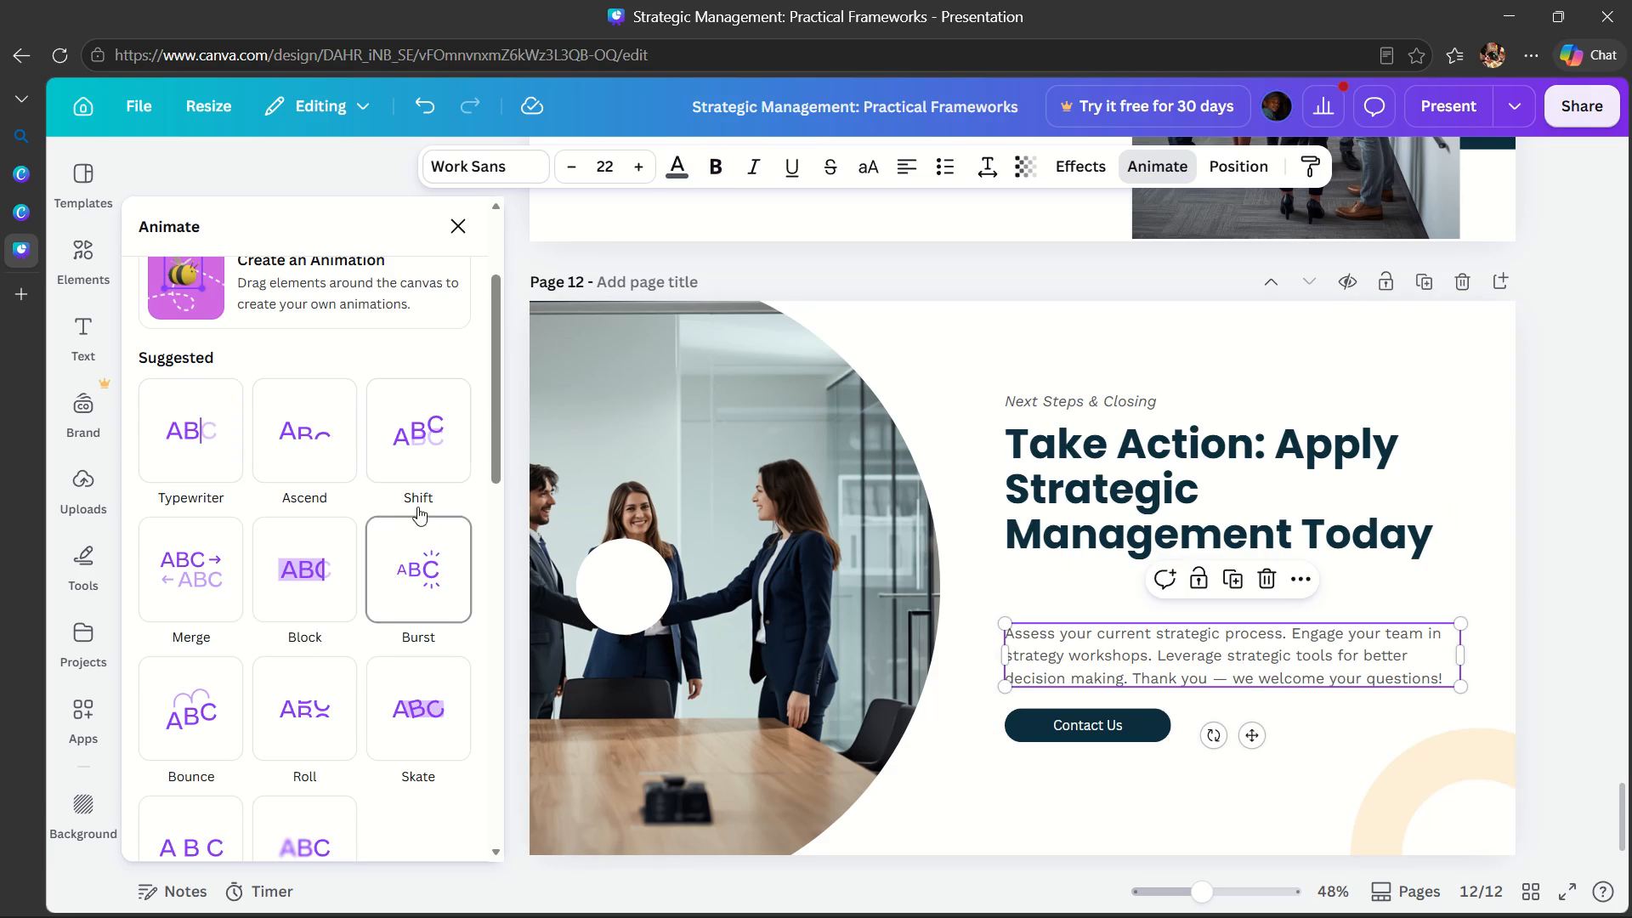
left_click(418, 556)
Delete the "Contact Us" element below the closing paragraph on page 12.
left_click(1102, 733)
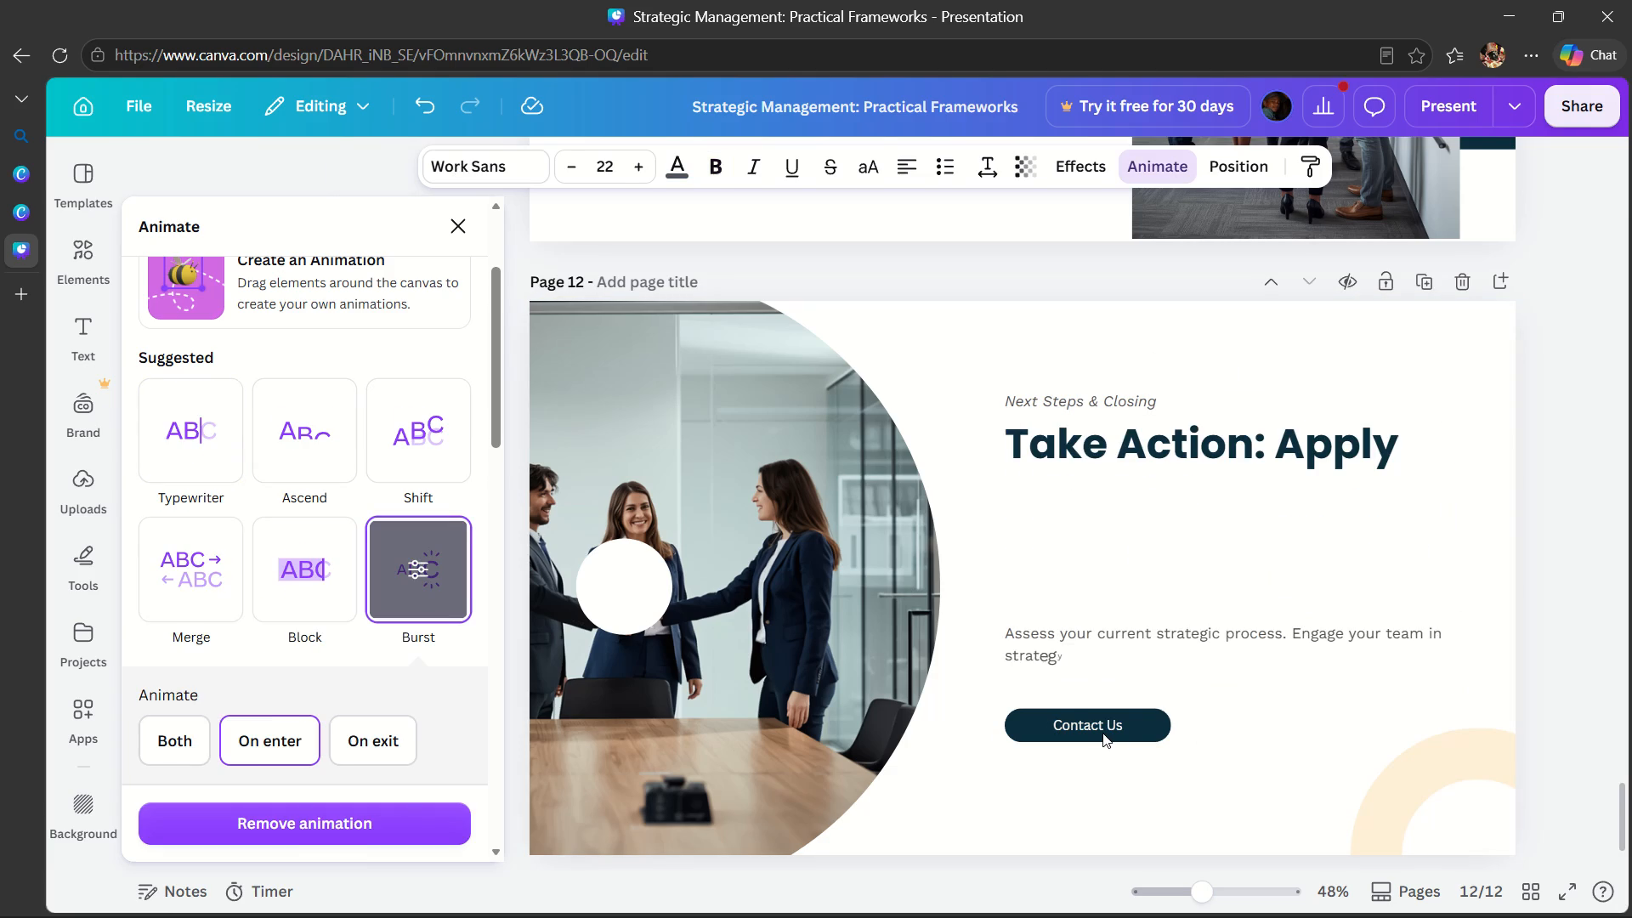
left_click(1114, 657)
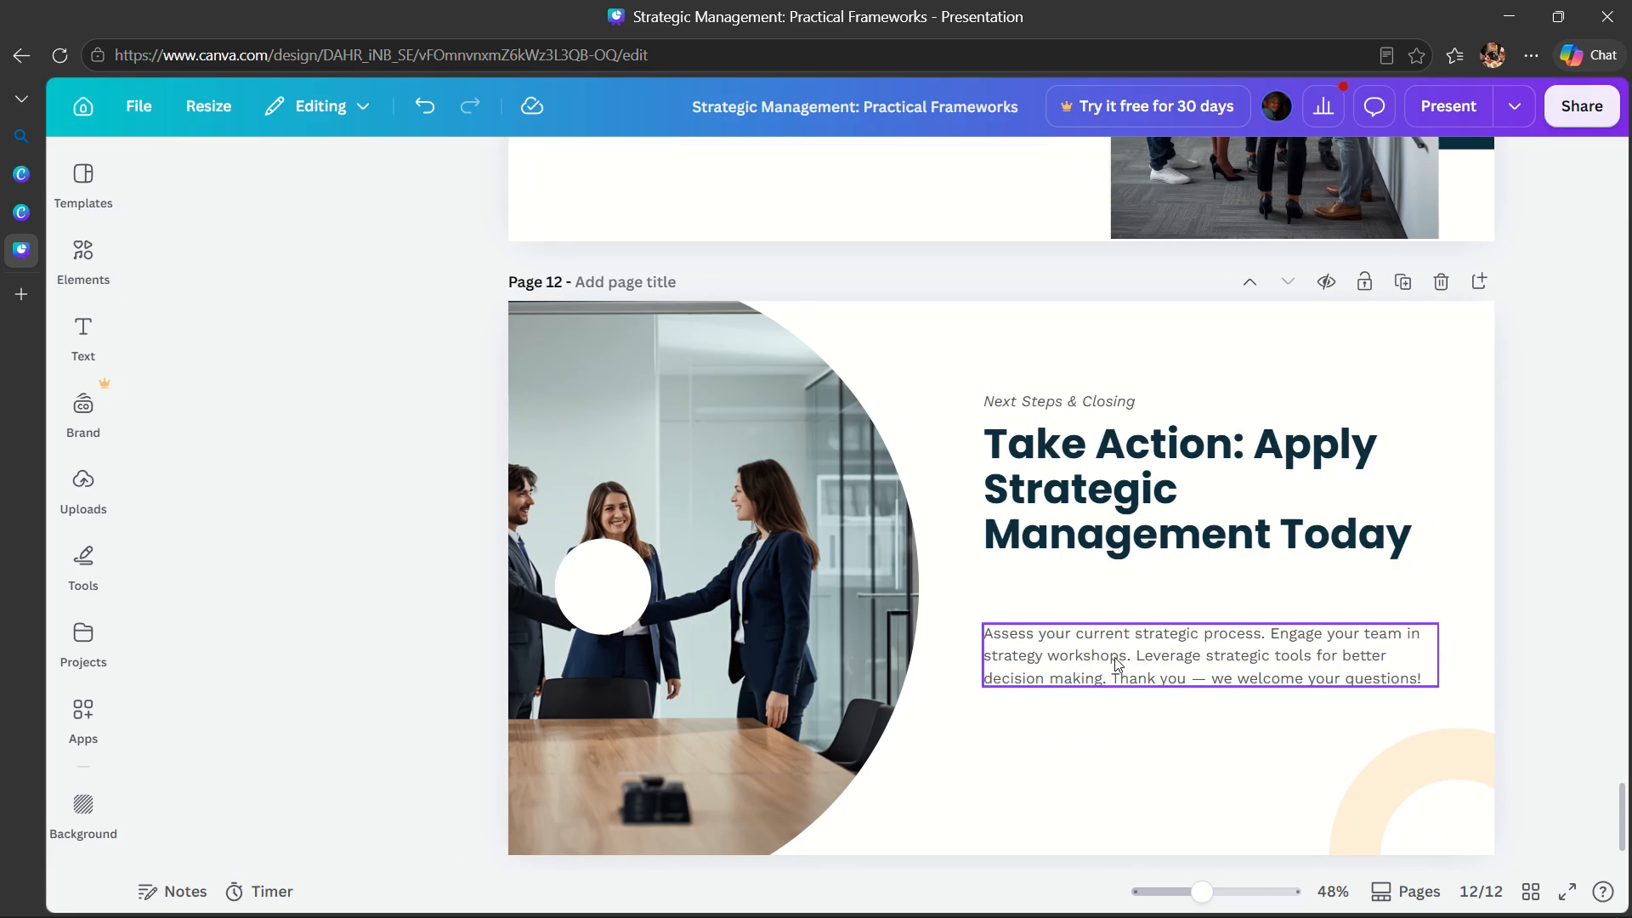
Present the slideshow full screen from page 12 and advance through its text animations.
scroll(1114, 657, "down", 3)
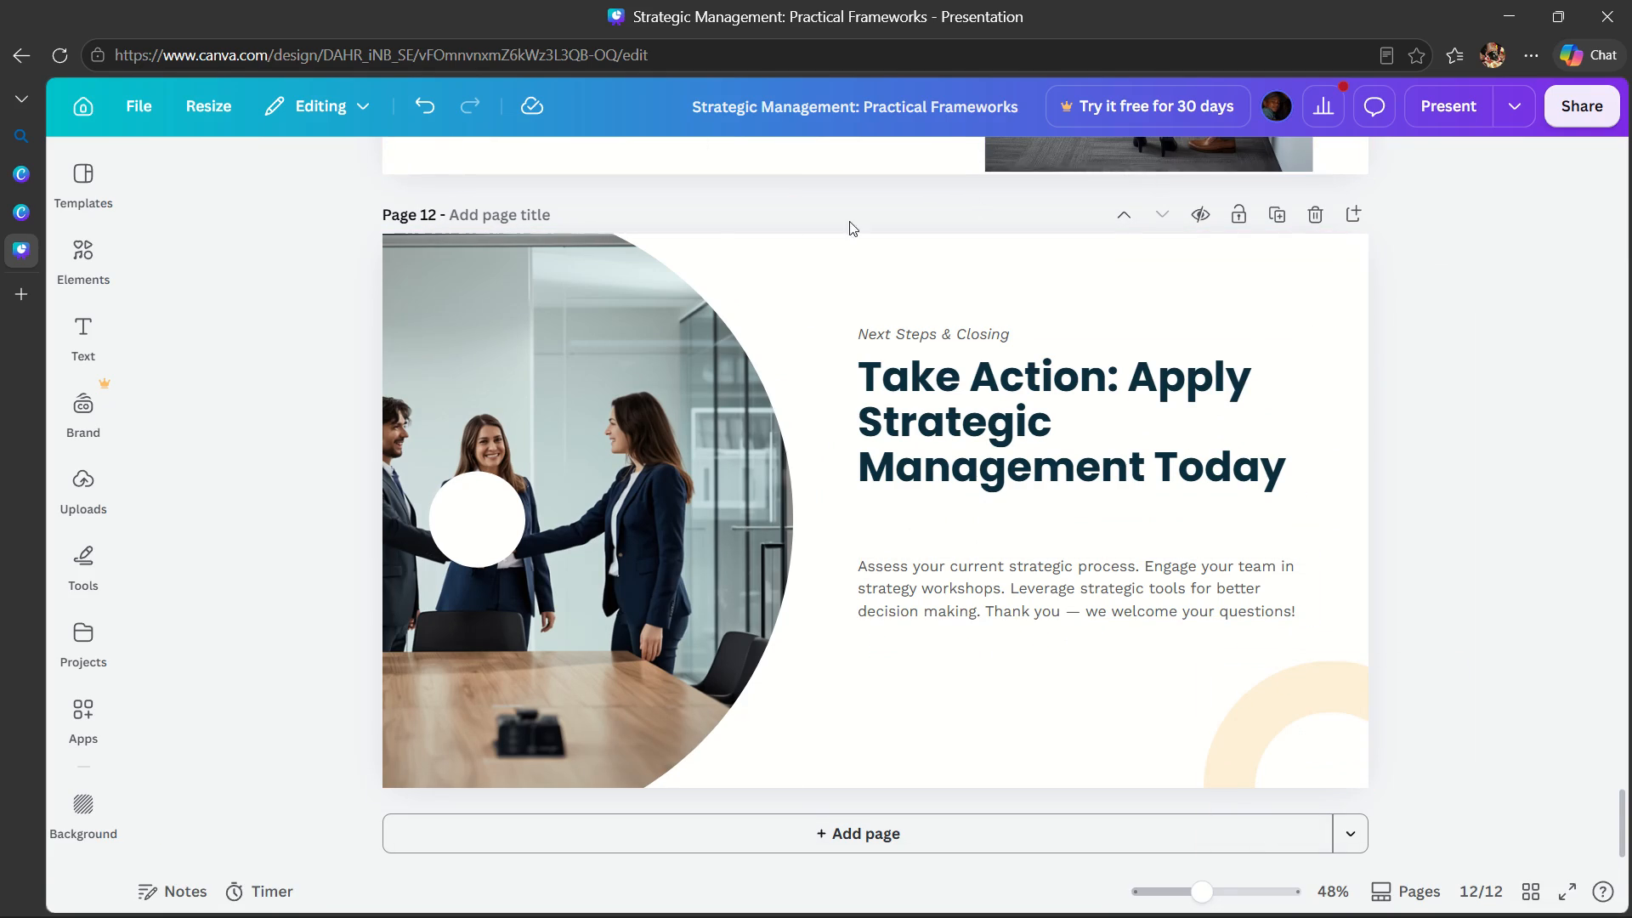
left_click(1505, 105)
left_click(1424, 105)
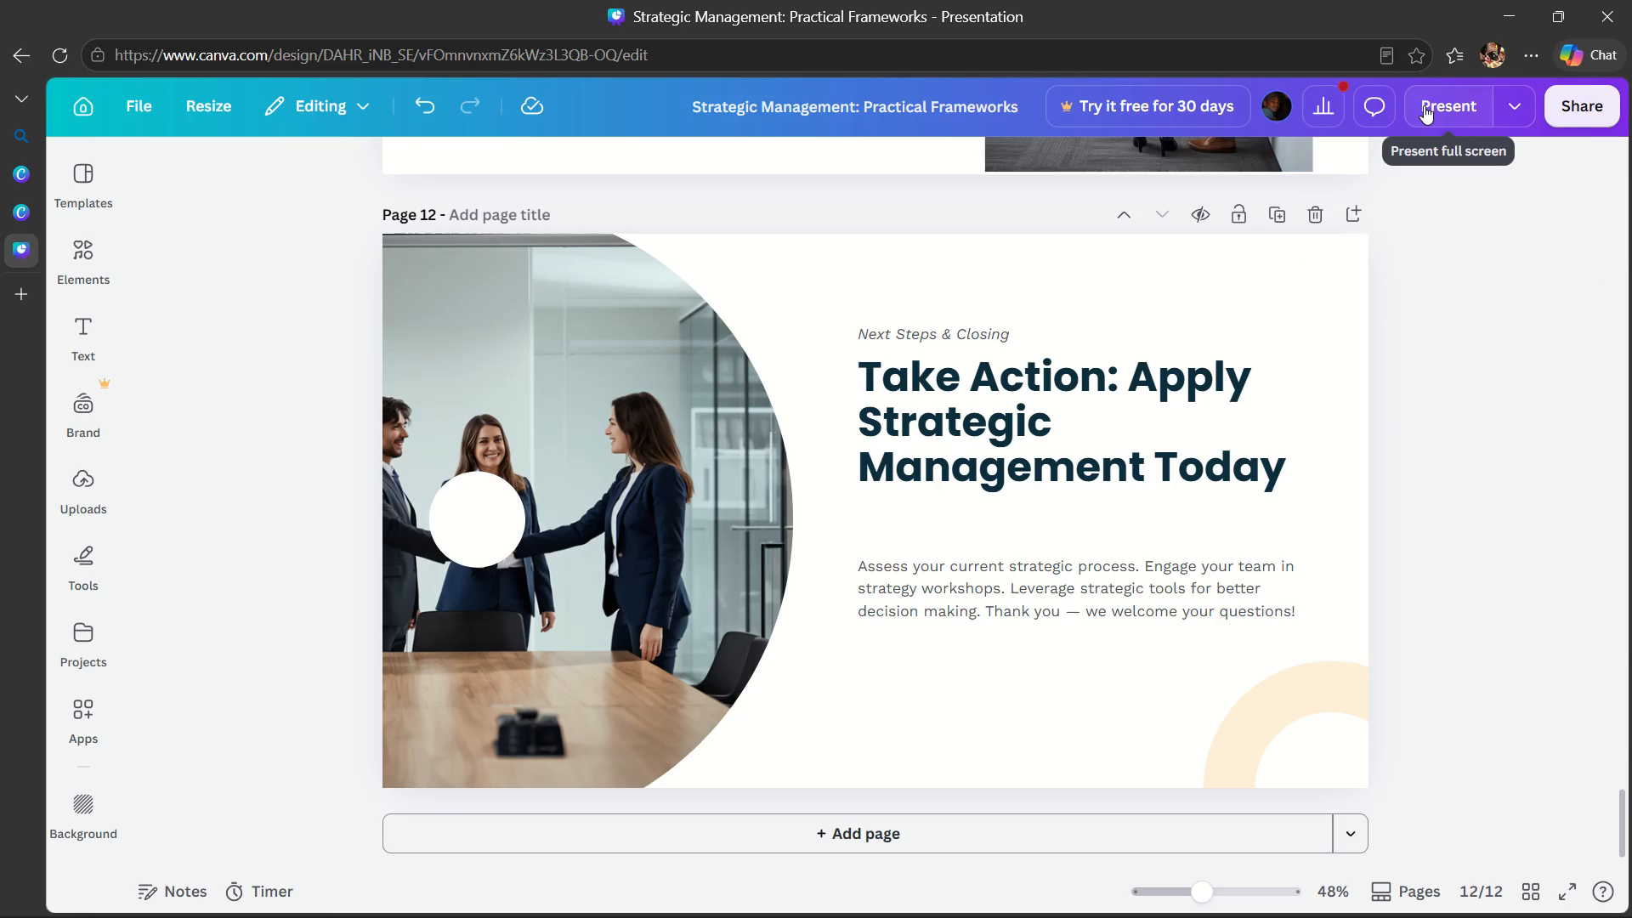
left_click(1424, 105)
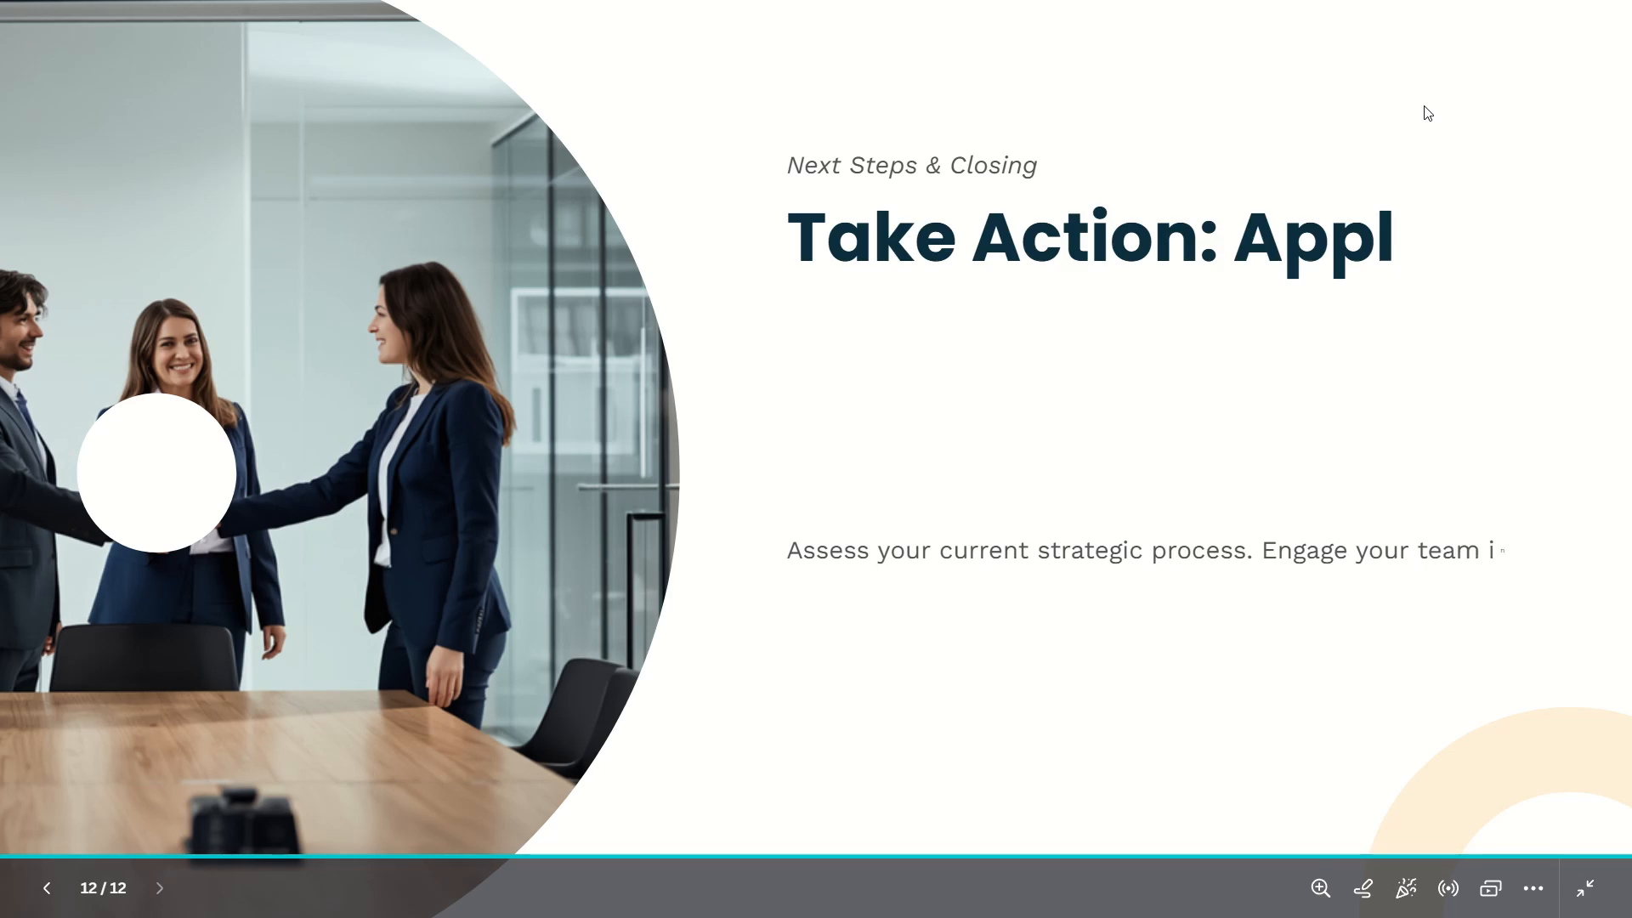
key("Right")
key("Right")
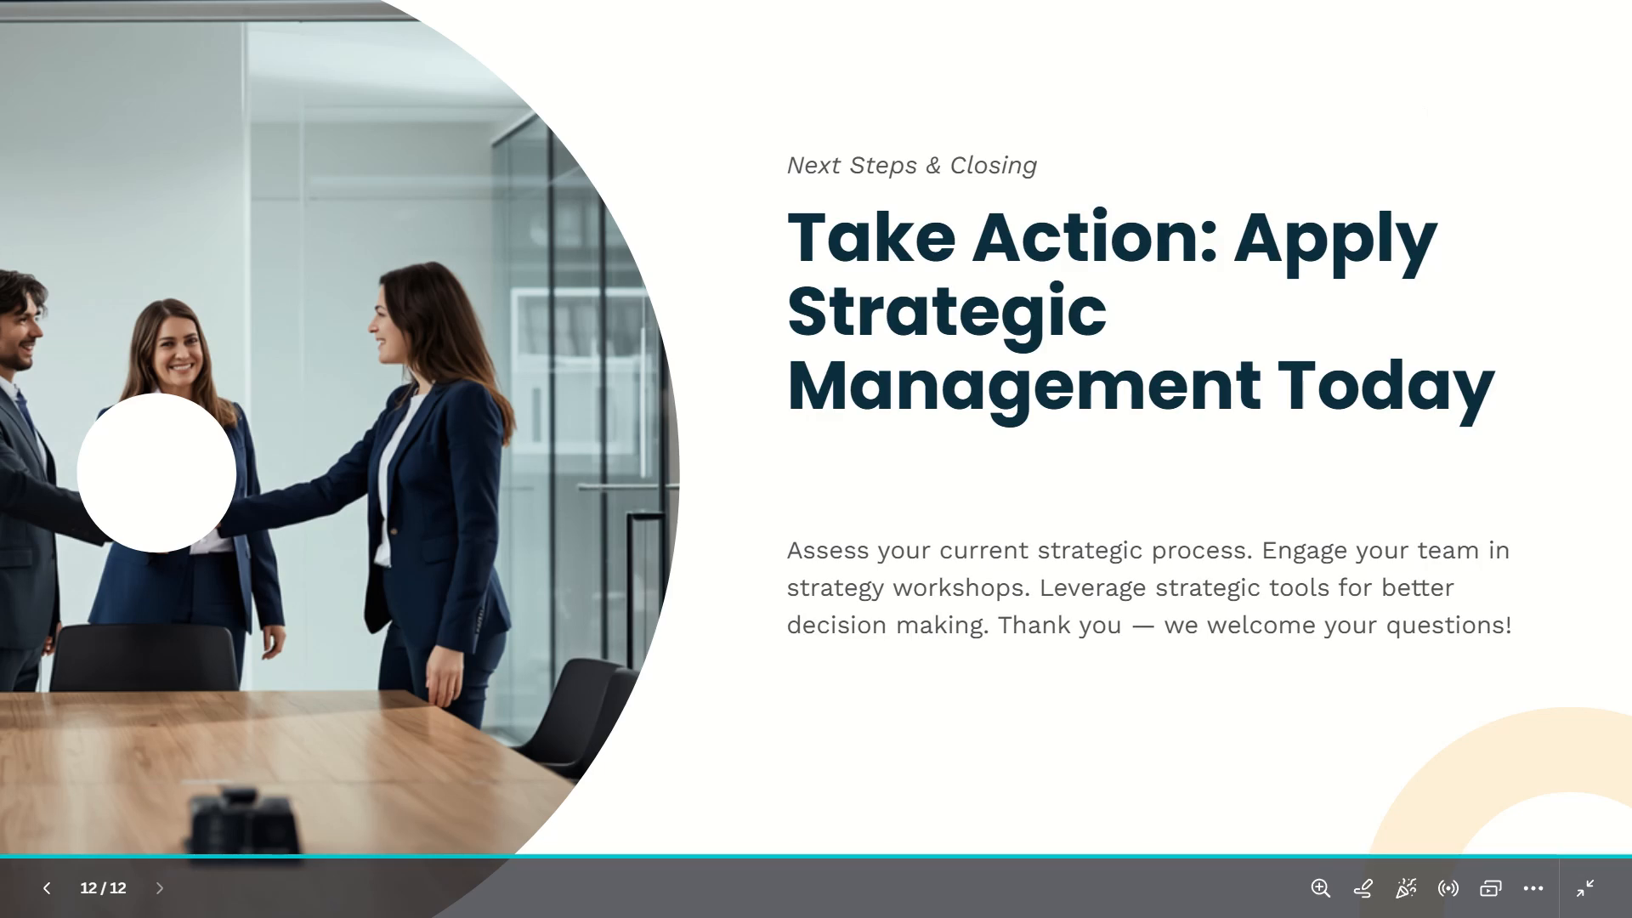
Step back through the full-screen slideshow from page 12 to the opening title page.
key("Right")
key("Left")
key("Left")
key("Left")
key("Left")
key("Left")
key("Left")
key("Left")
key("Left")
key("Left")
key("Left")
key("Left")
key("Left")
key("Left")
key("Left")
key("Left")
key("Left")
key("Left")
key("Left")
key("Left")
key("Left")
key("Left")
key("Left")
key("Left")
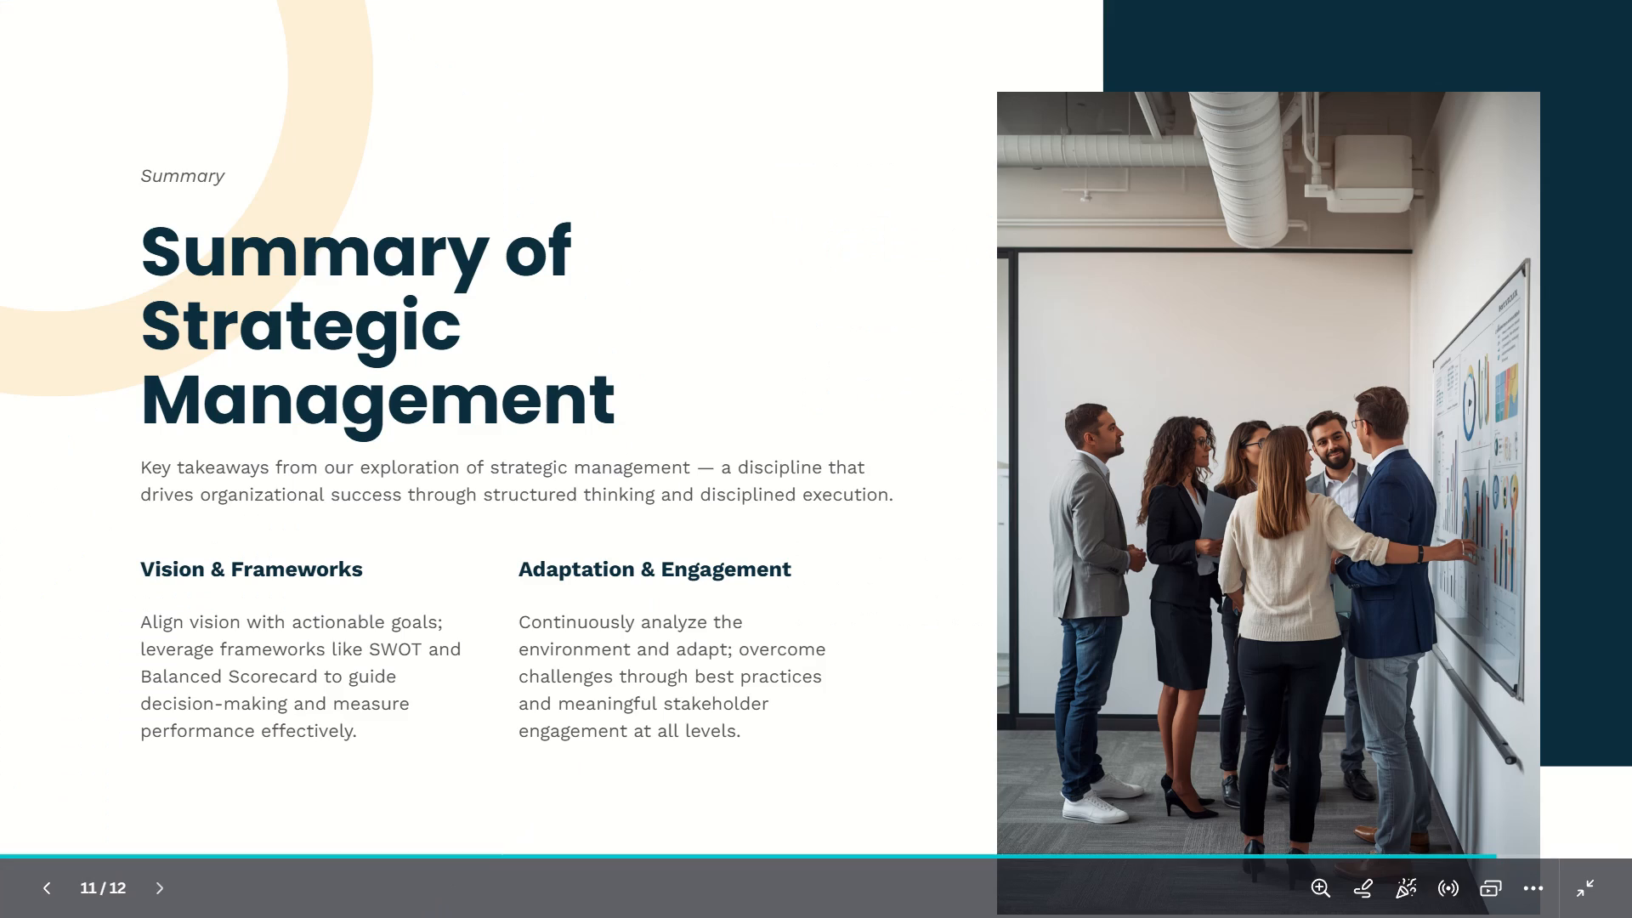
key("Left")
key("Left")
key("Left")
key("Left")
key("Left")
key("Left")
key("Left")
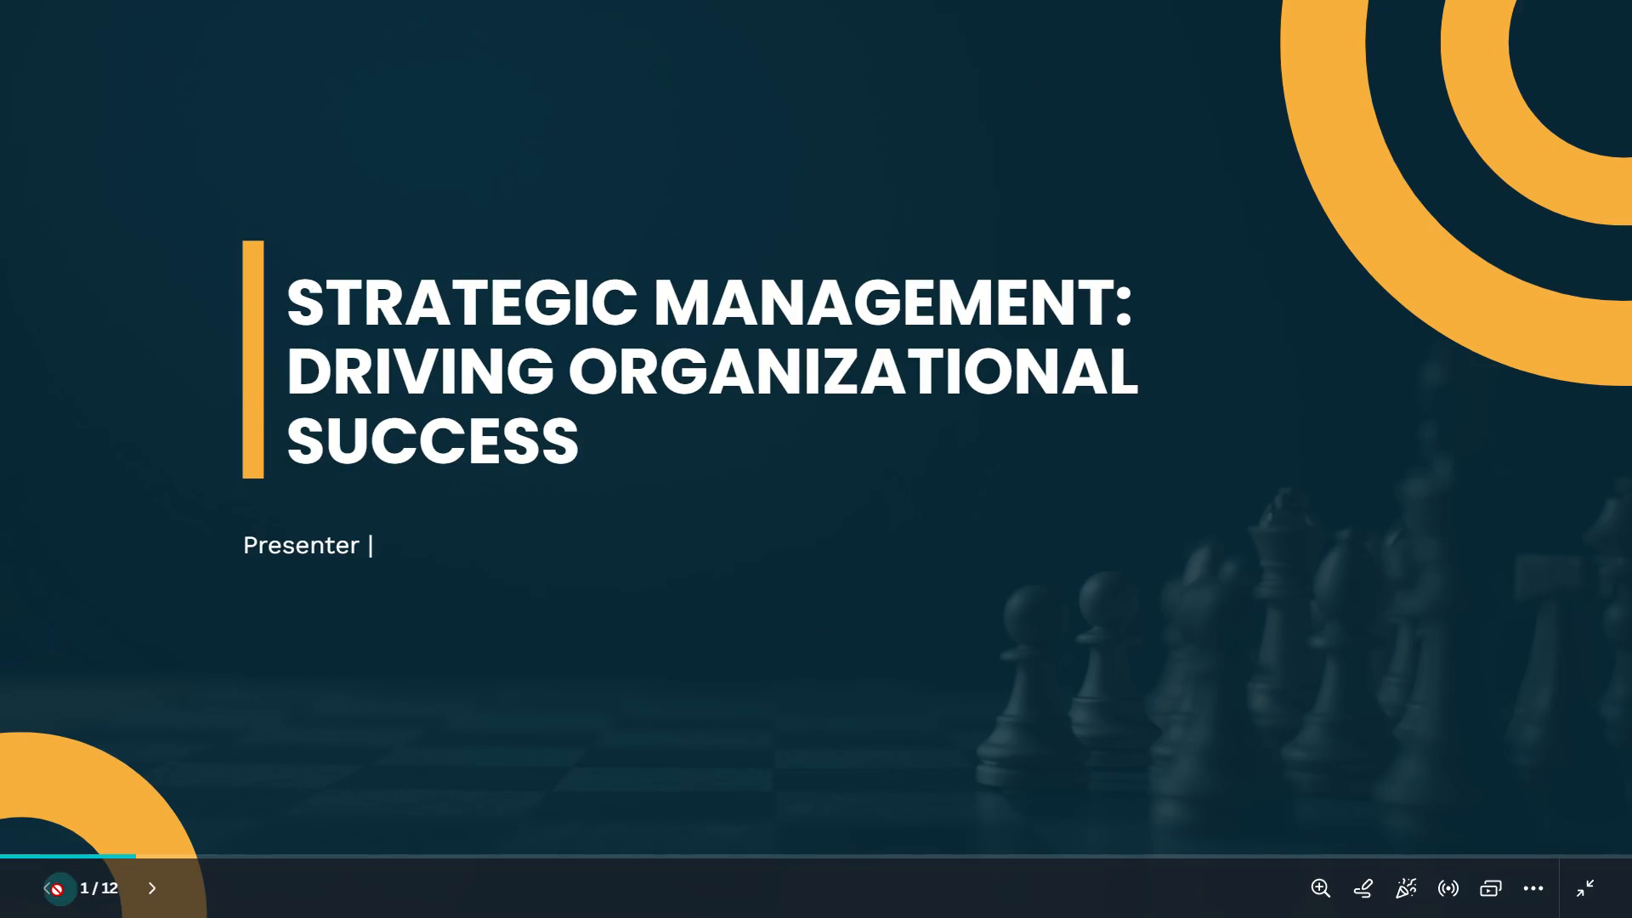
left_click(45, 890)
Play the slideshow forward from page 1 to page 11 to check the text animations, and exit the full-screen presentation.
key("Right")
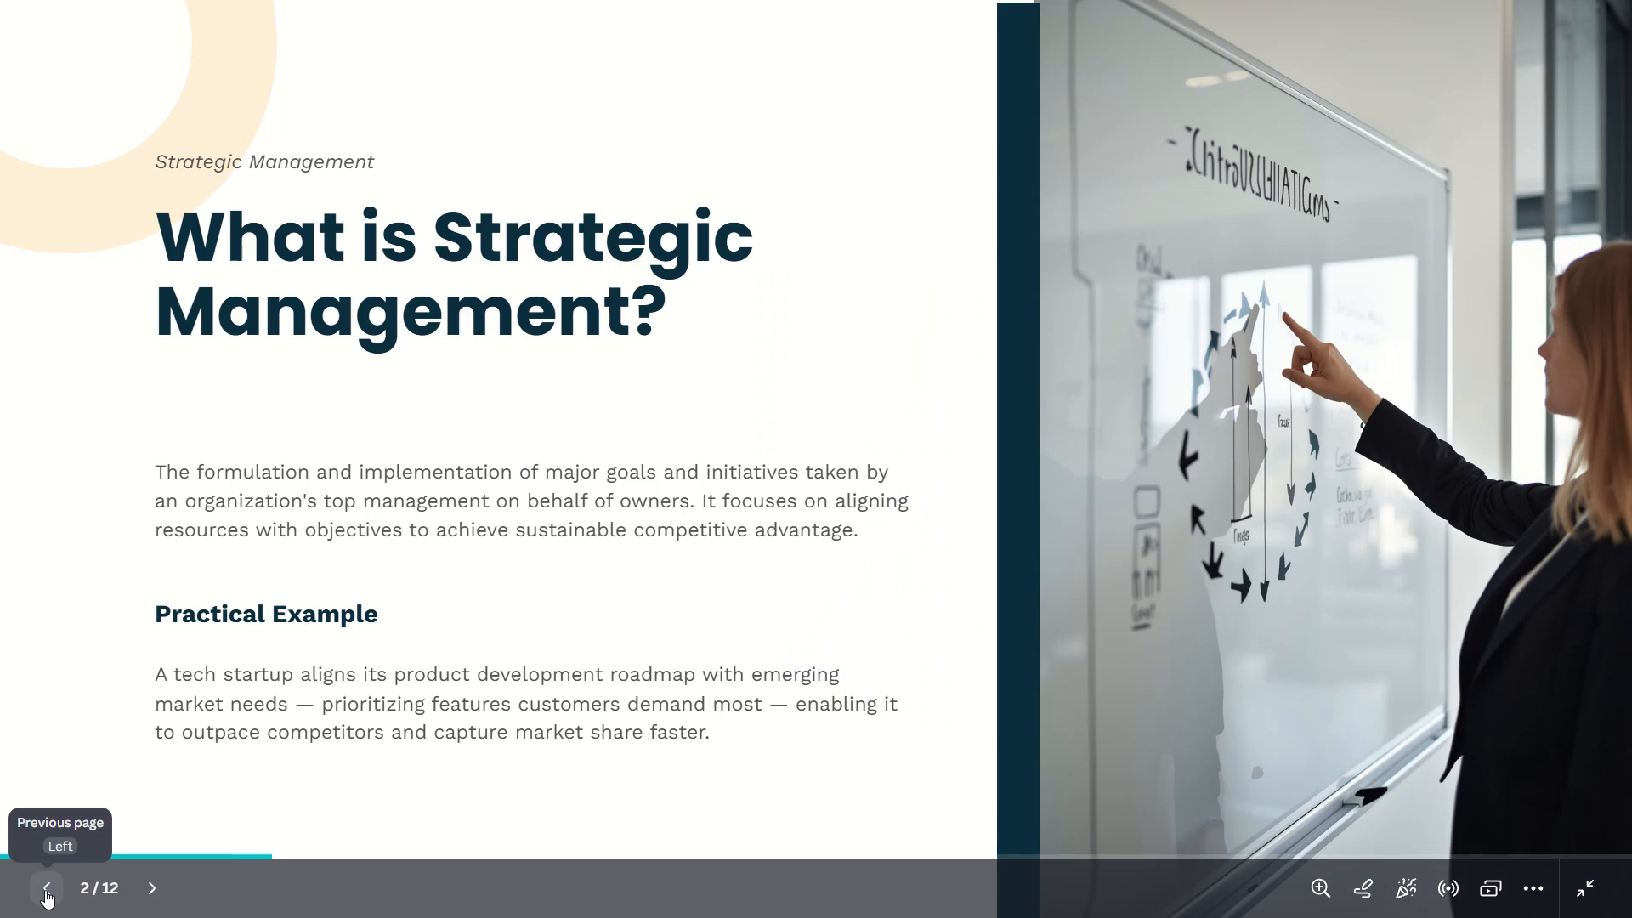
key("Right")
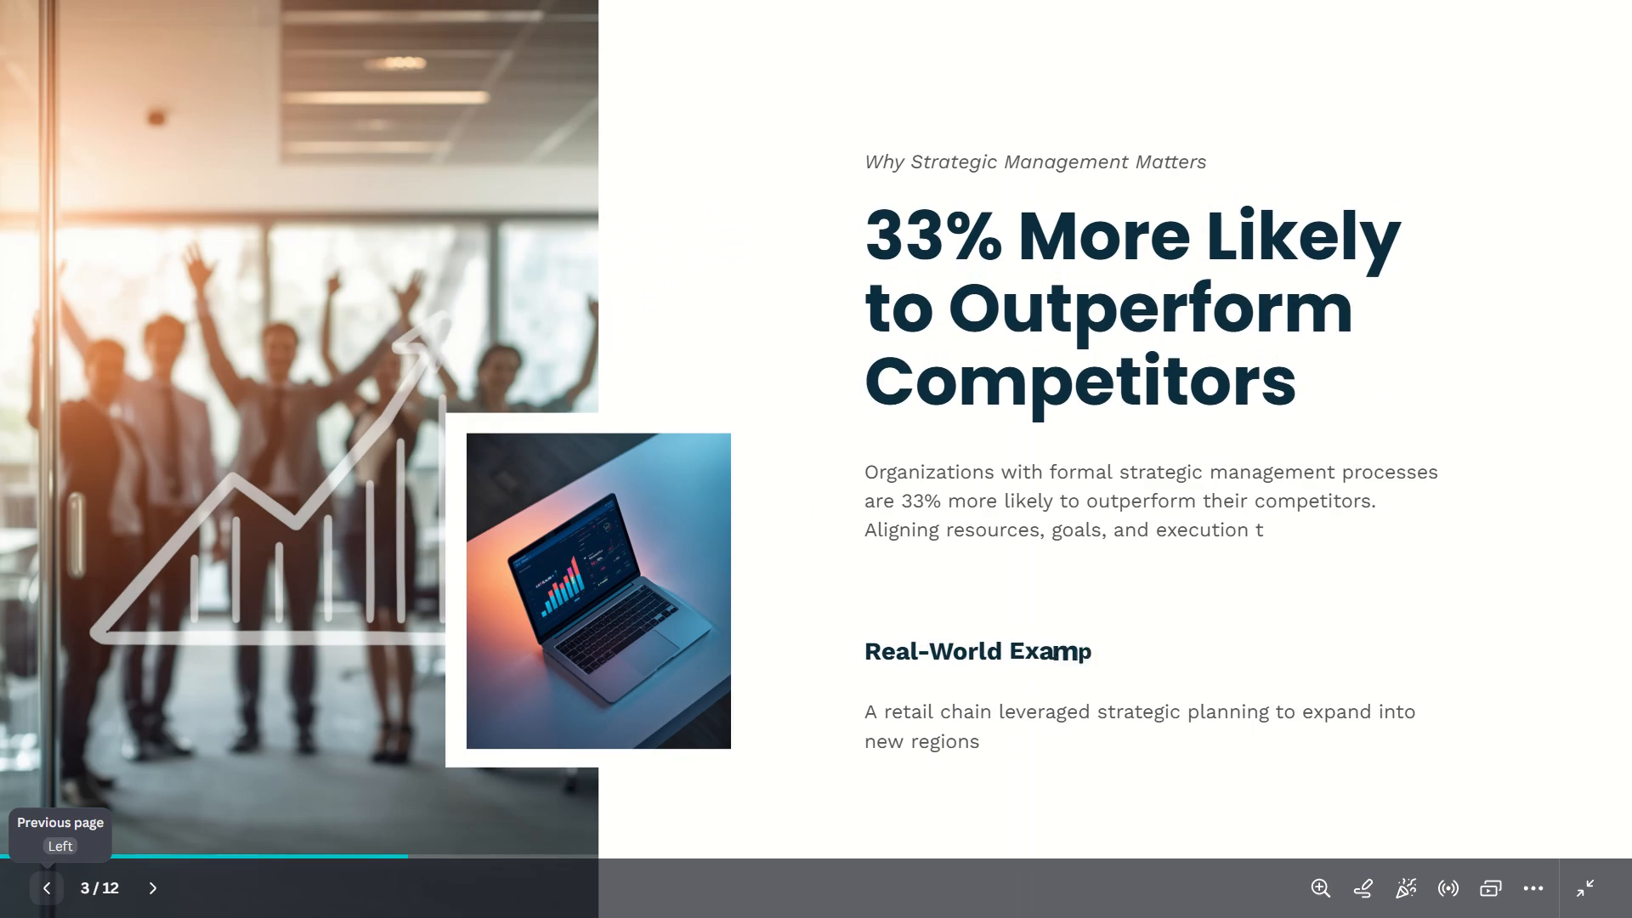
key("Right")
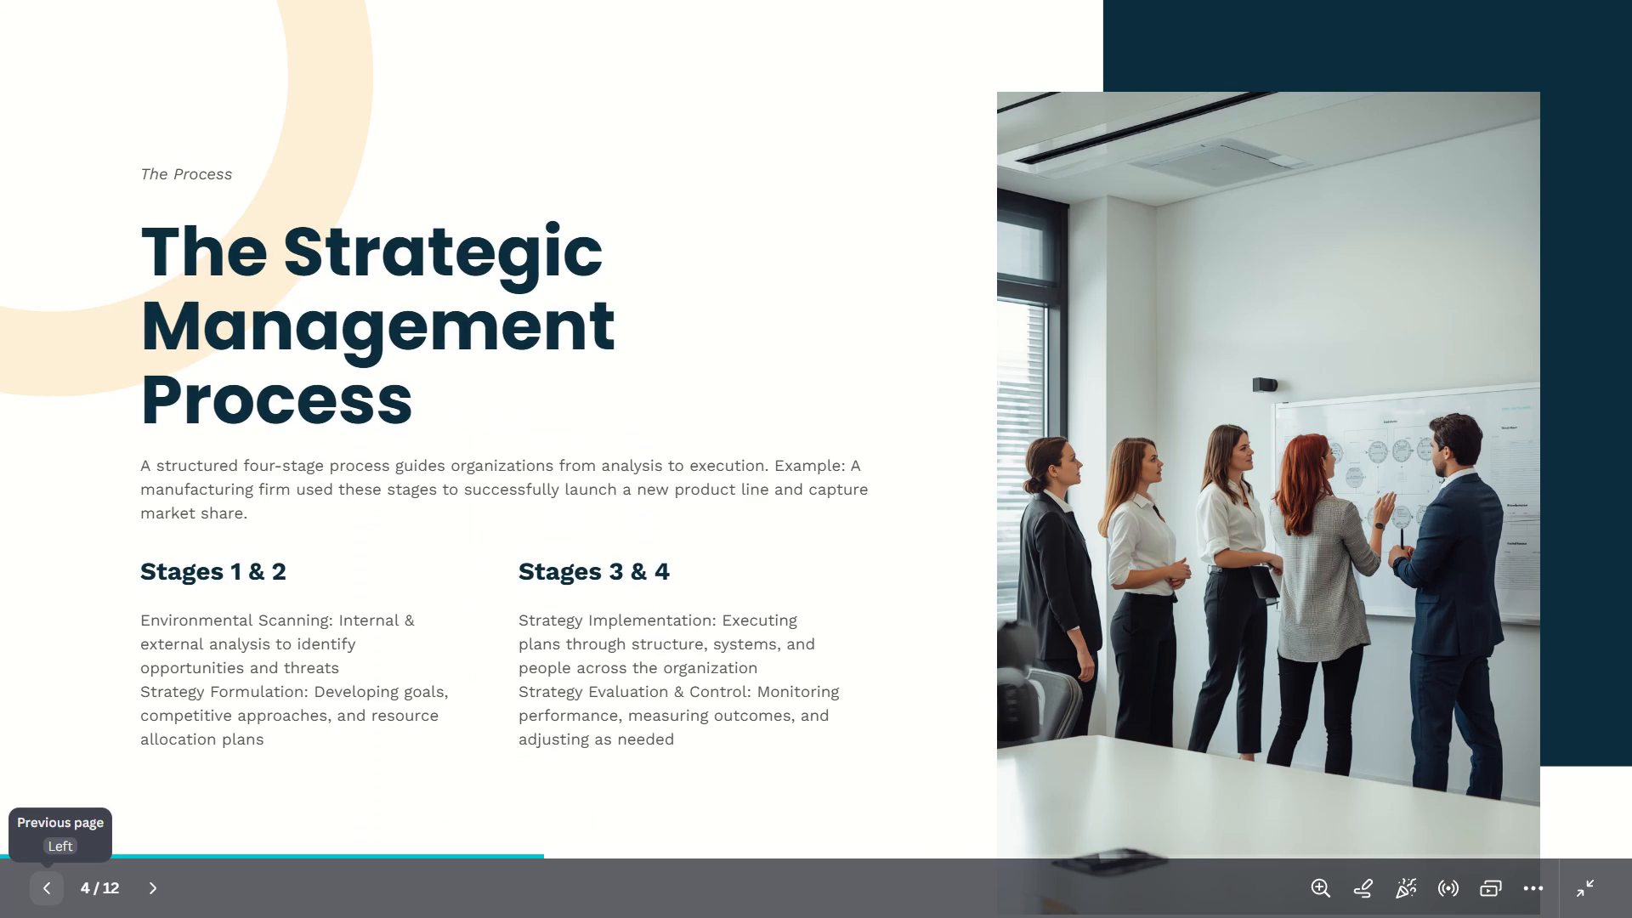
key("Right")
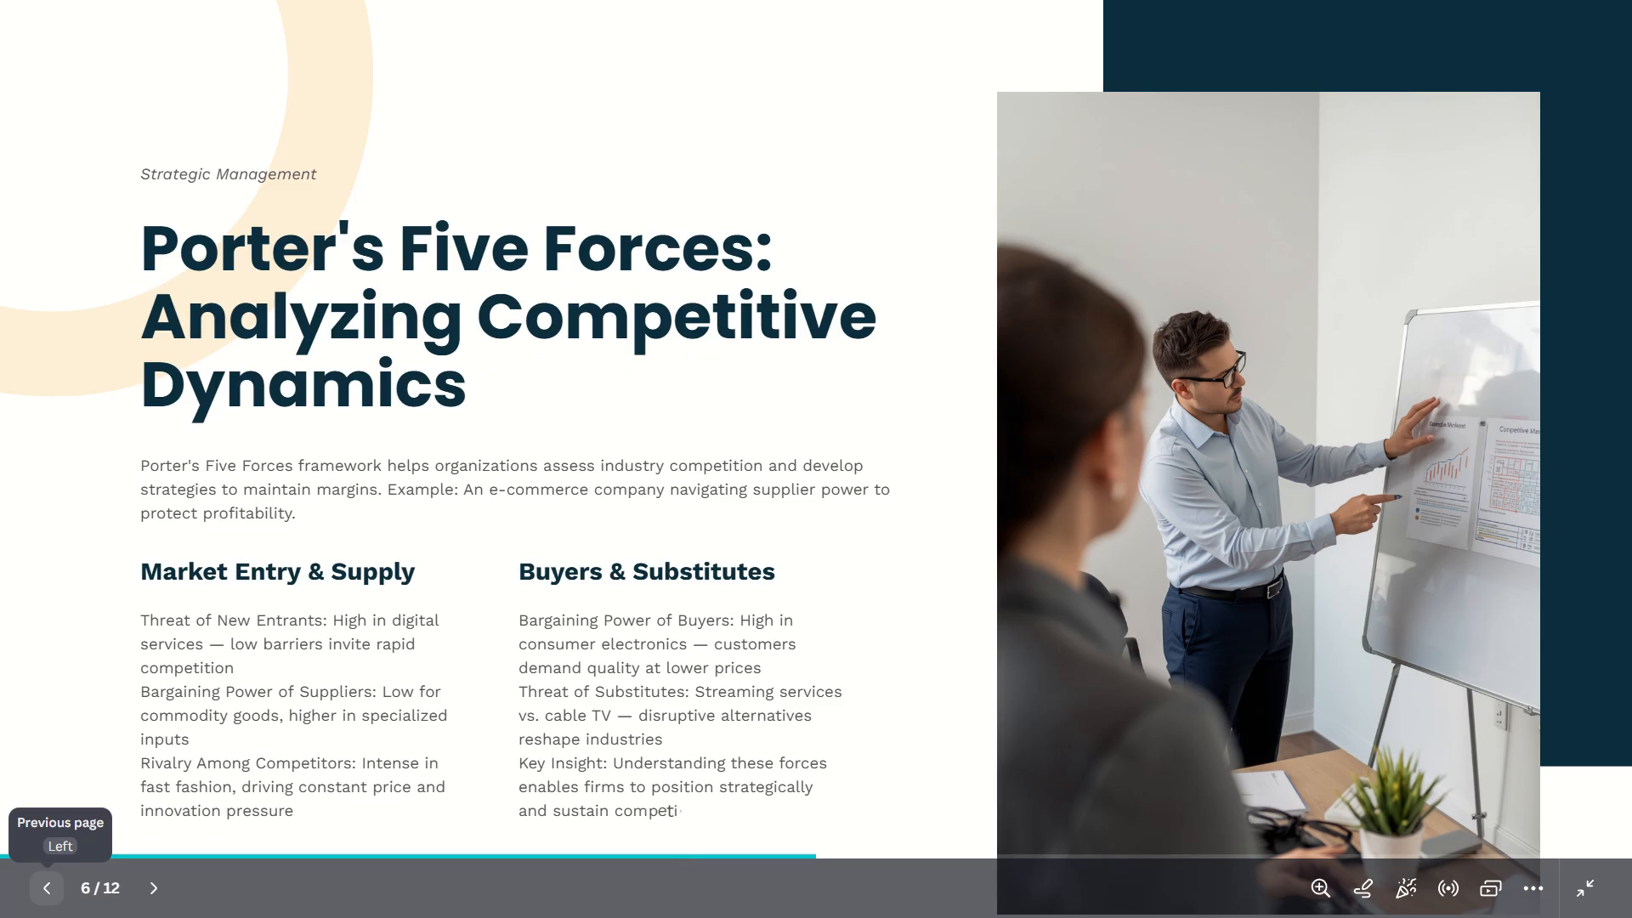
key("Right")
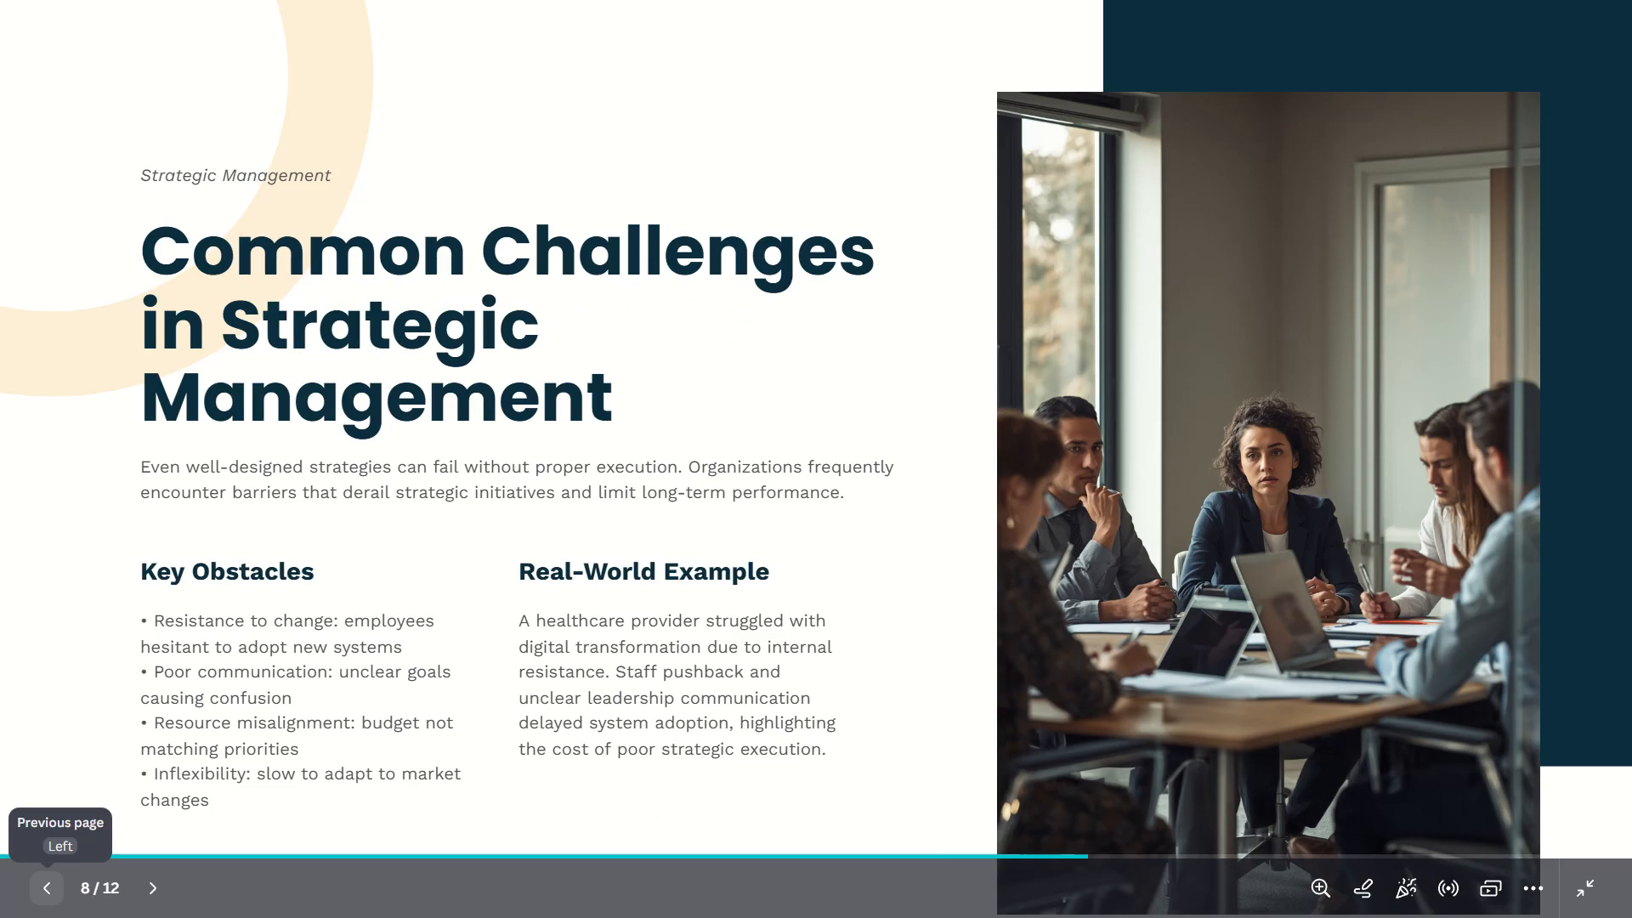
key("Right")
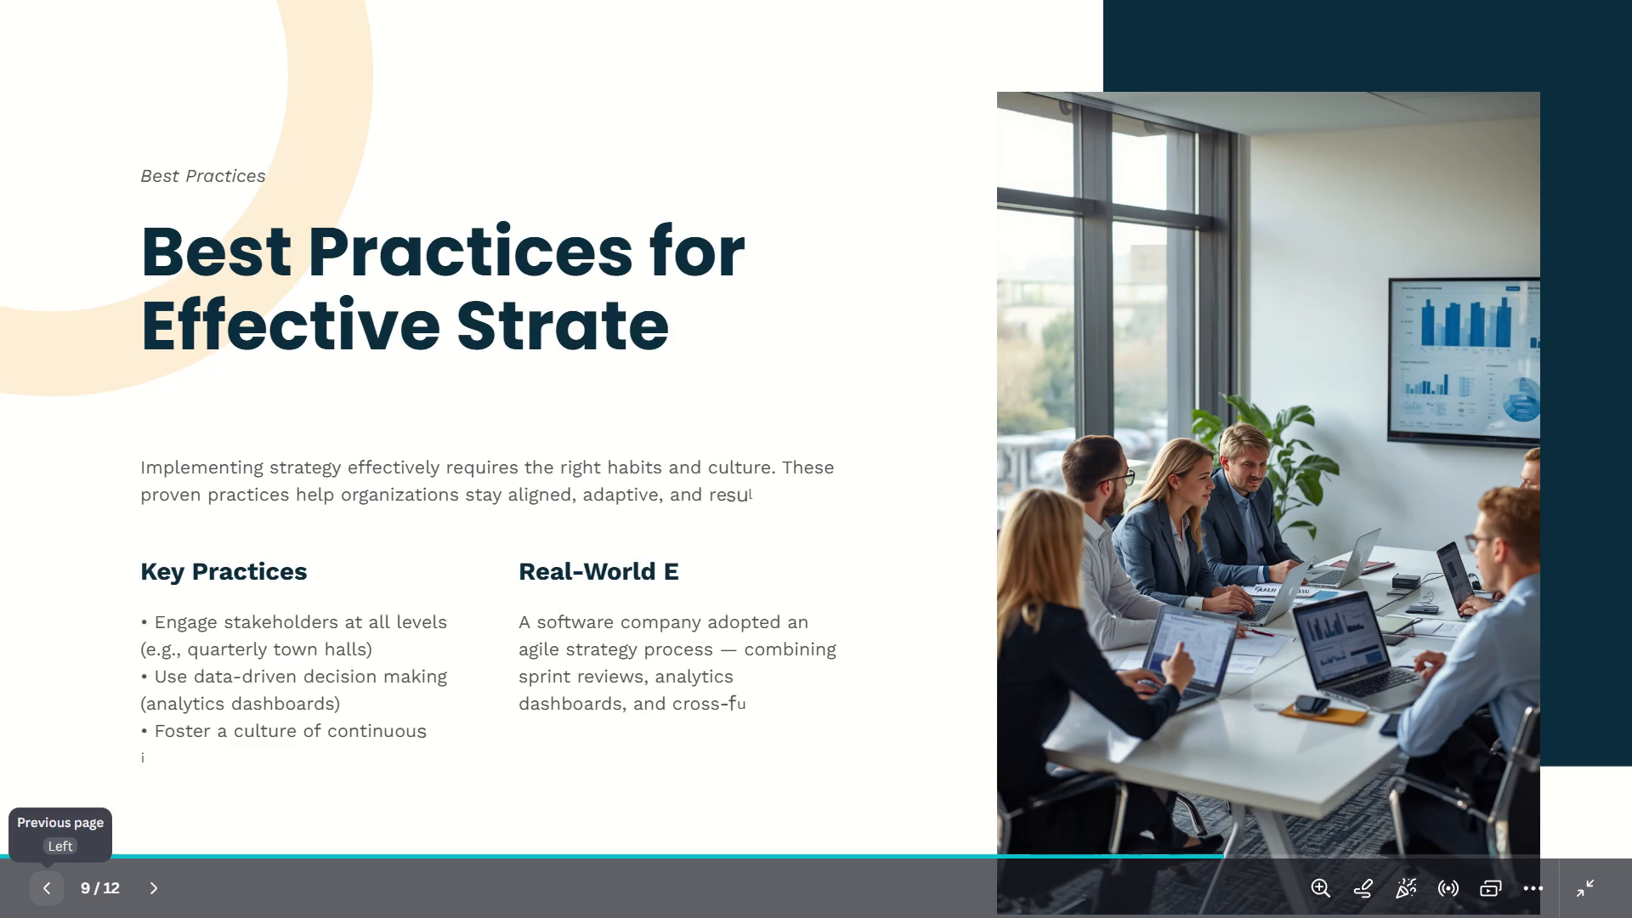
key("Right")
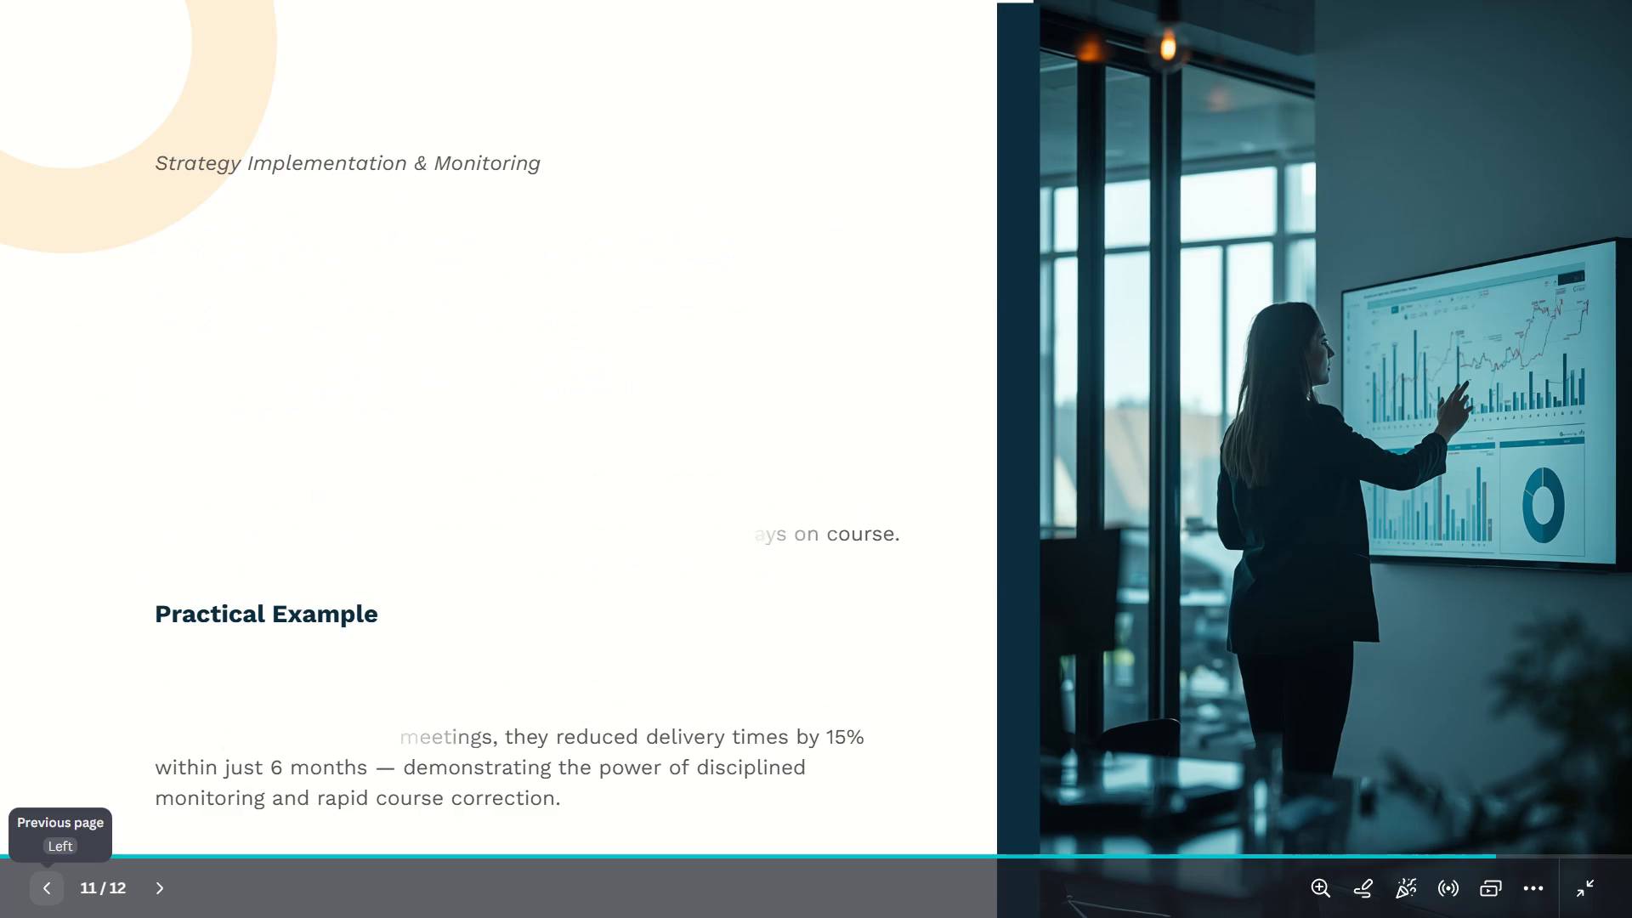
key("Escape")
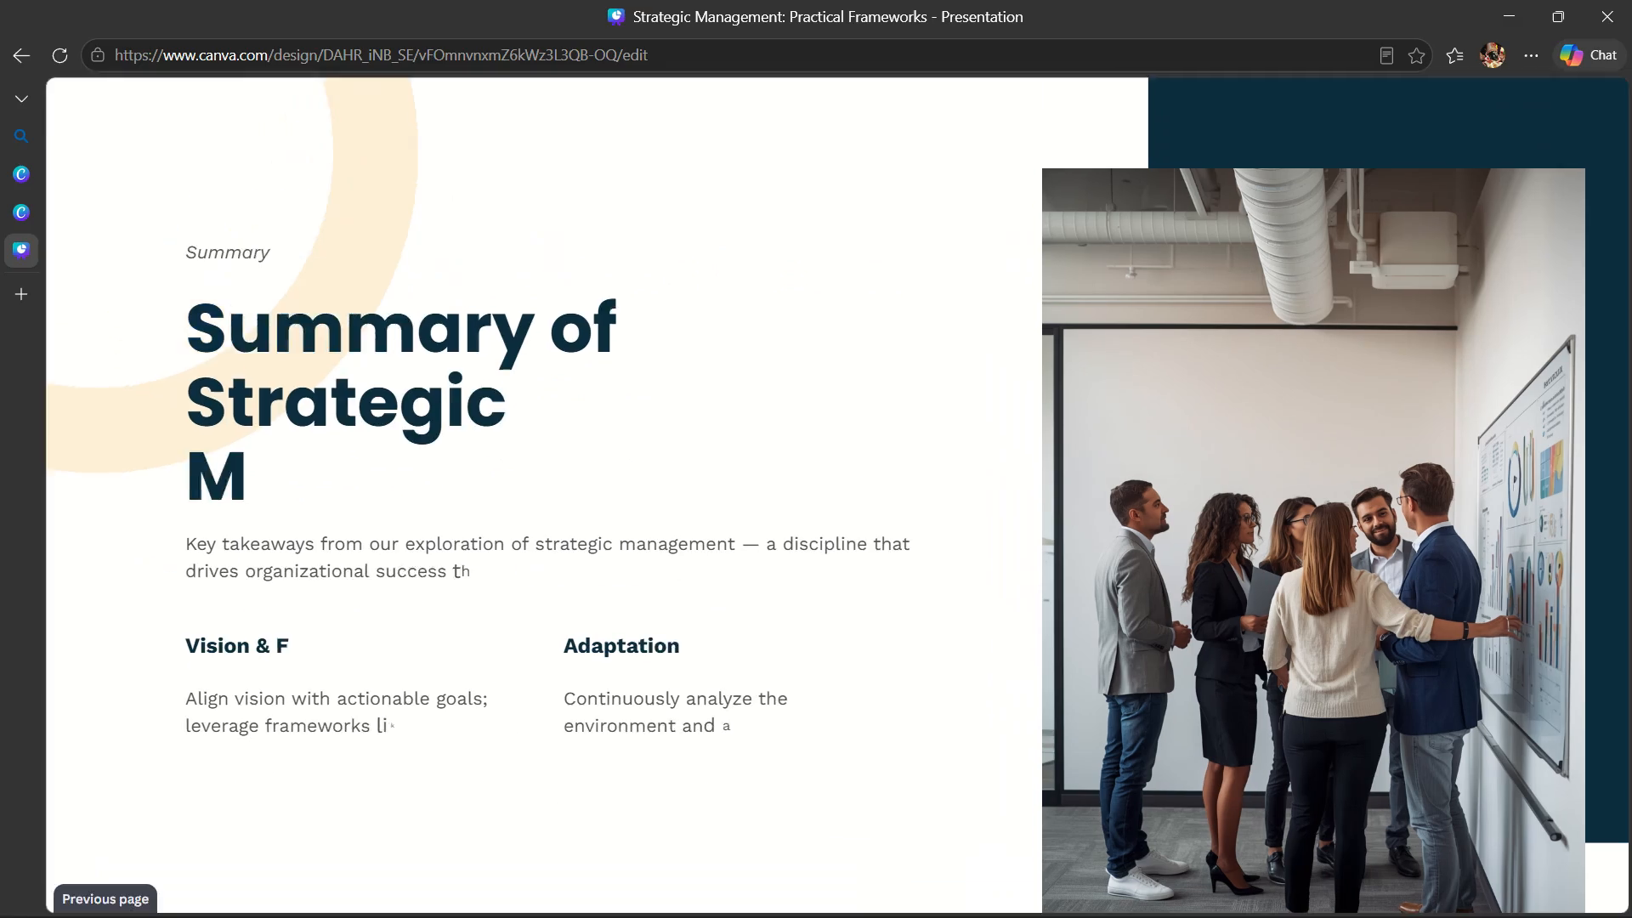
On page 2, apply the Typewriter animation to the "What is Strategic Management?" title and Burst to the paragraph below it.
scroll(882, 559, "up", 4)
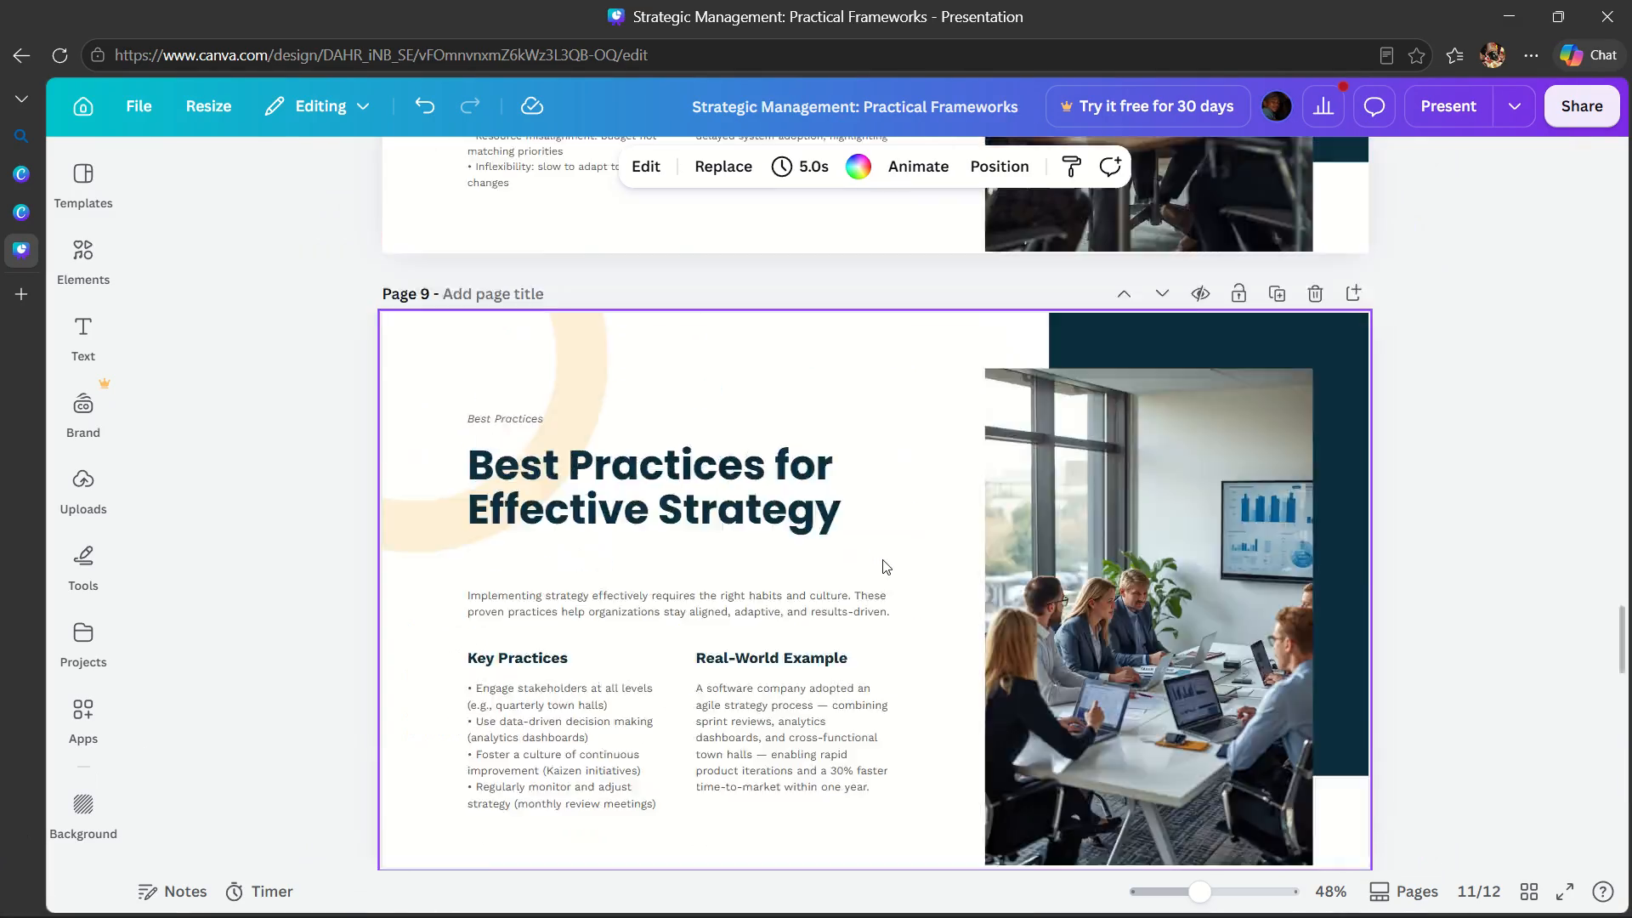
scroll(882, 559, "up", 17)
scroll(882, 559, "up", 18)
scroll(882, 559, "right", 1)
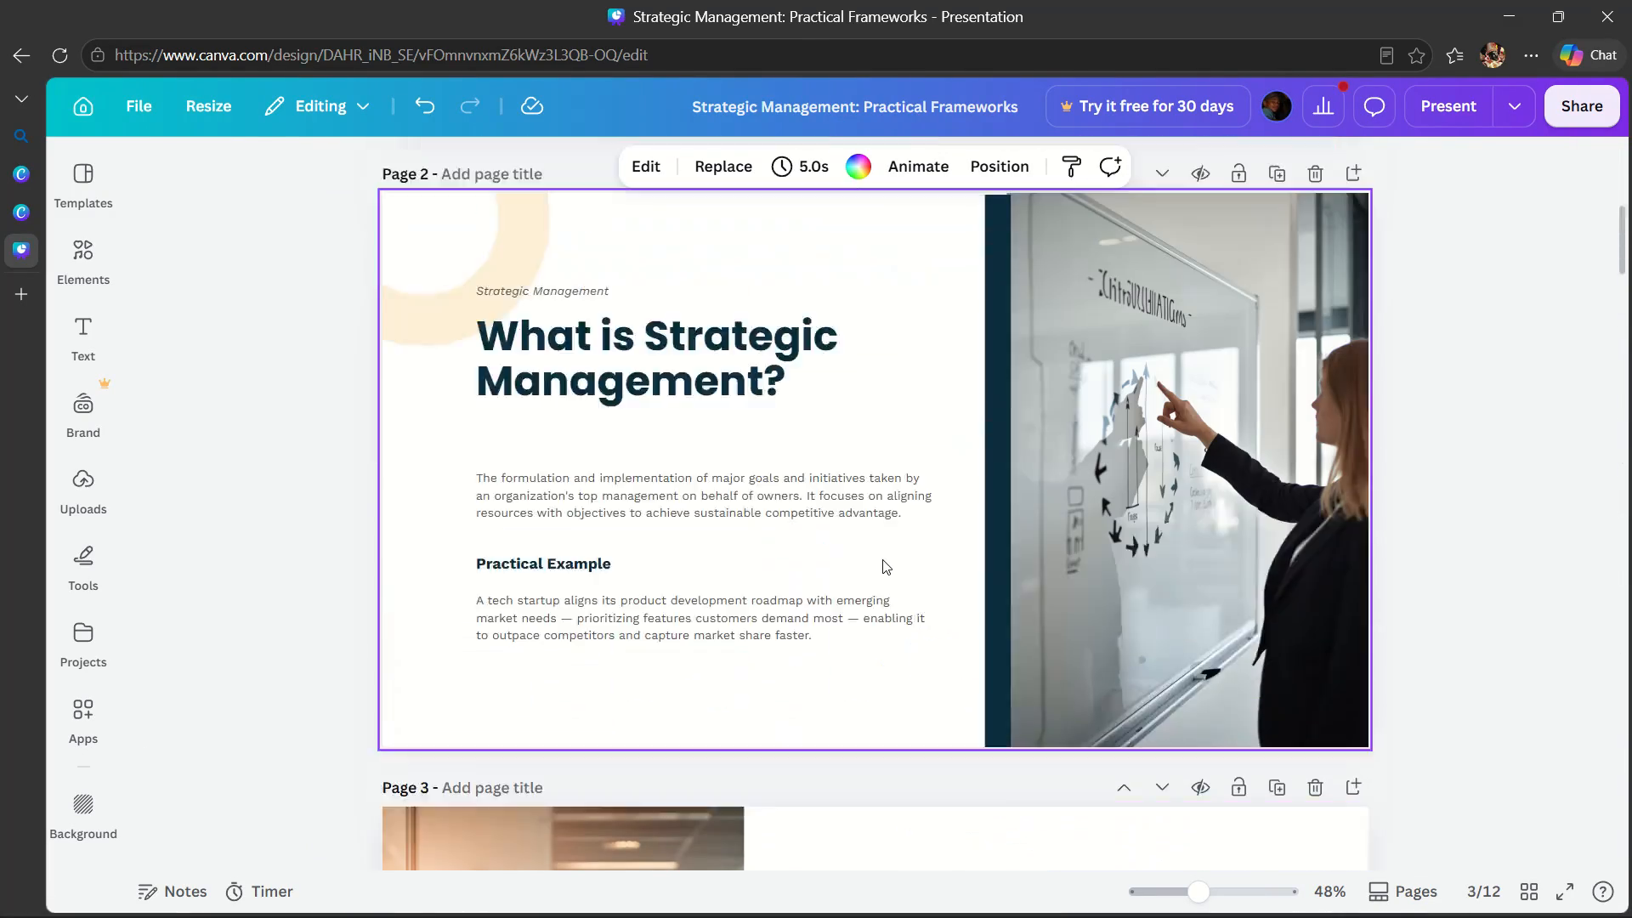
scroll(882, 559, "right", 1)
left_click(882, 559)
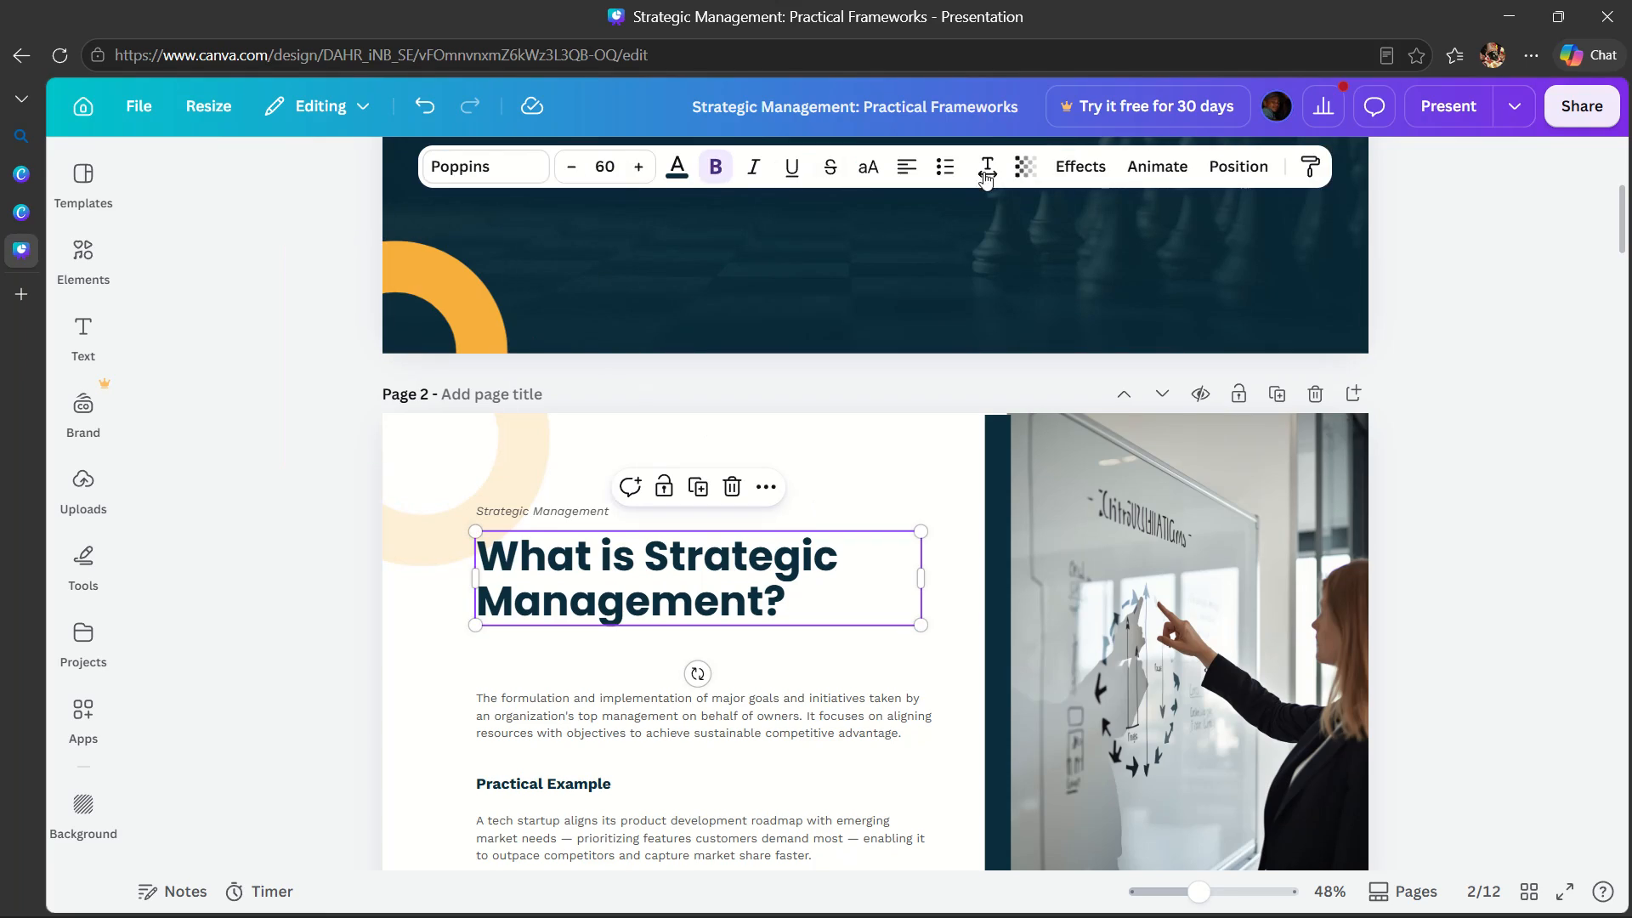
left_click(1160, 167)
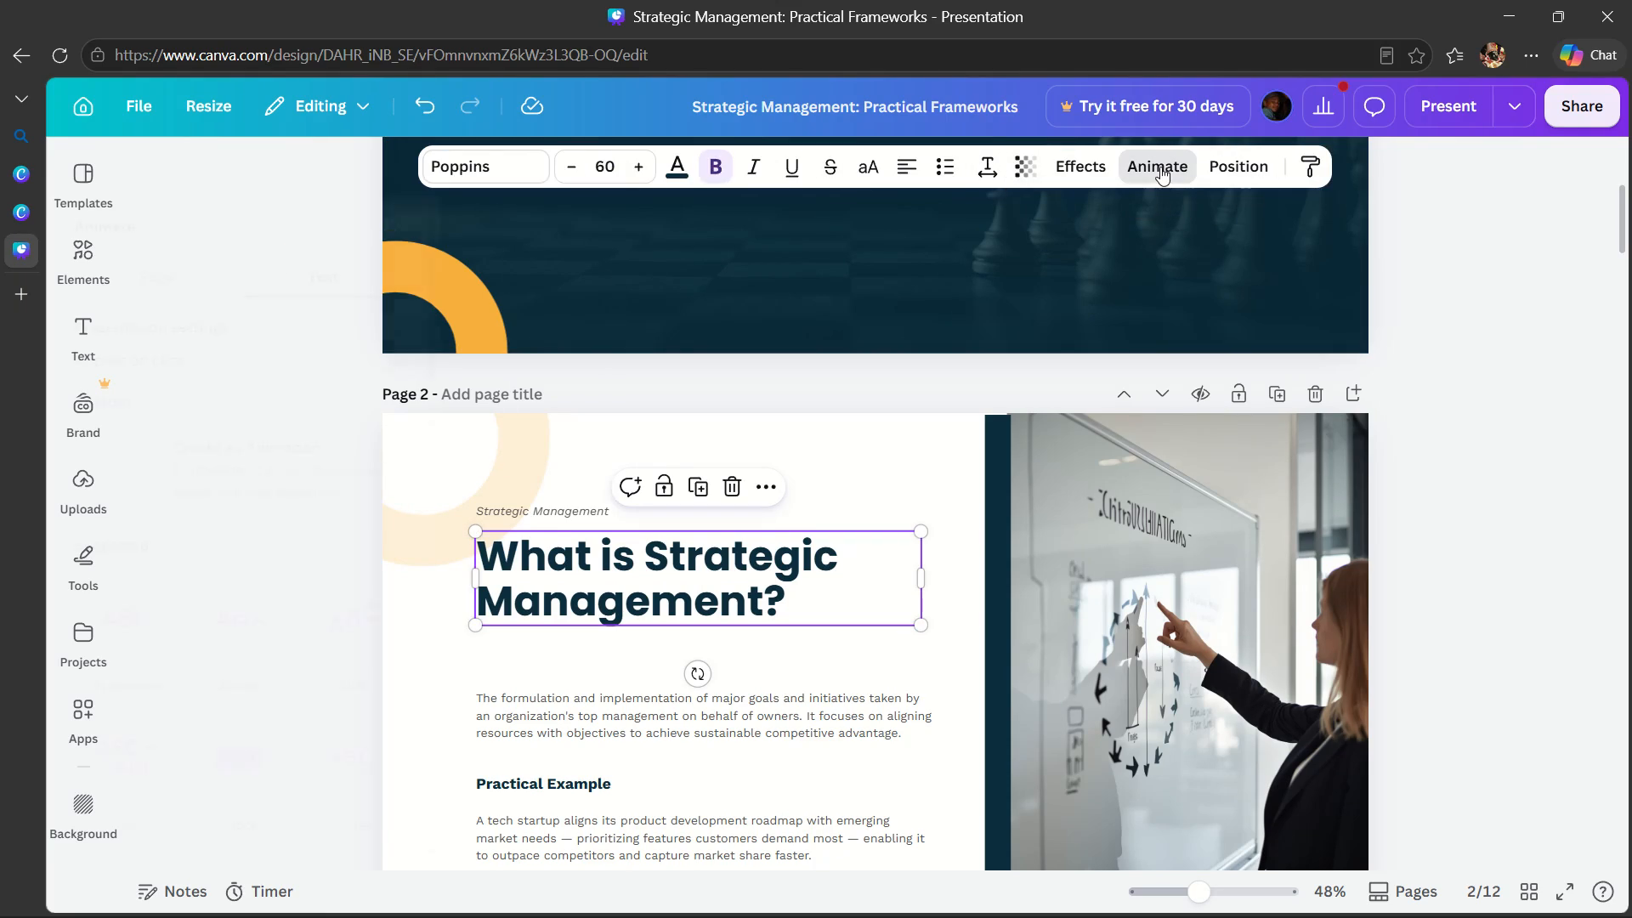
left_click(189, 575)
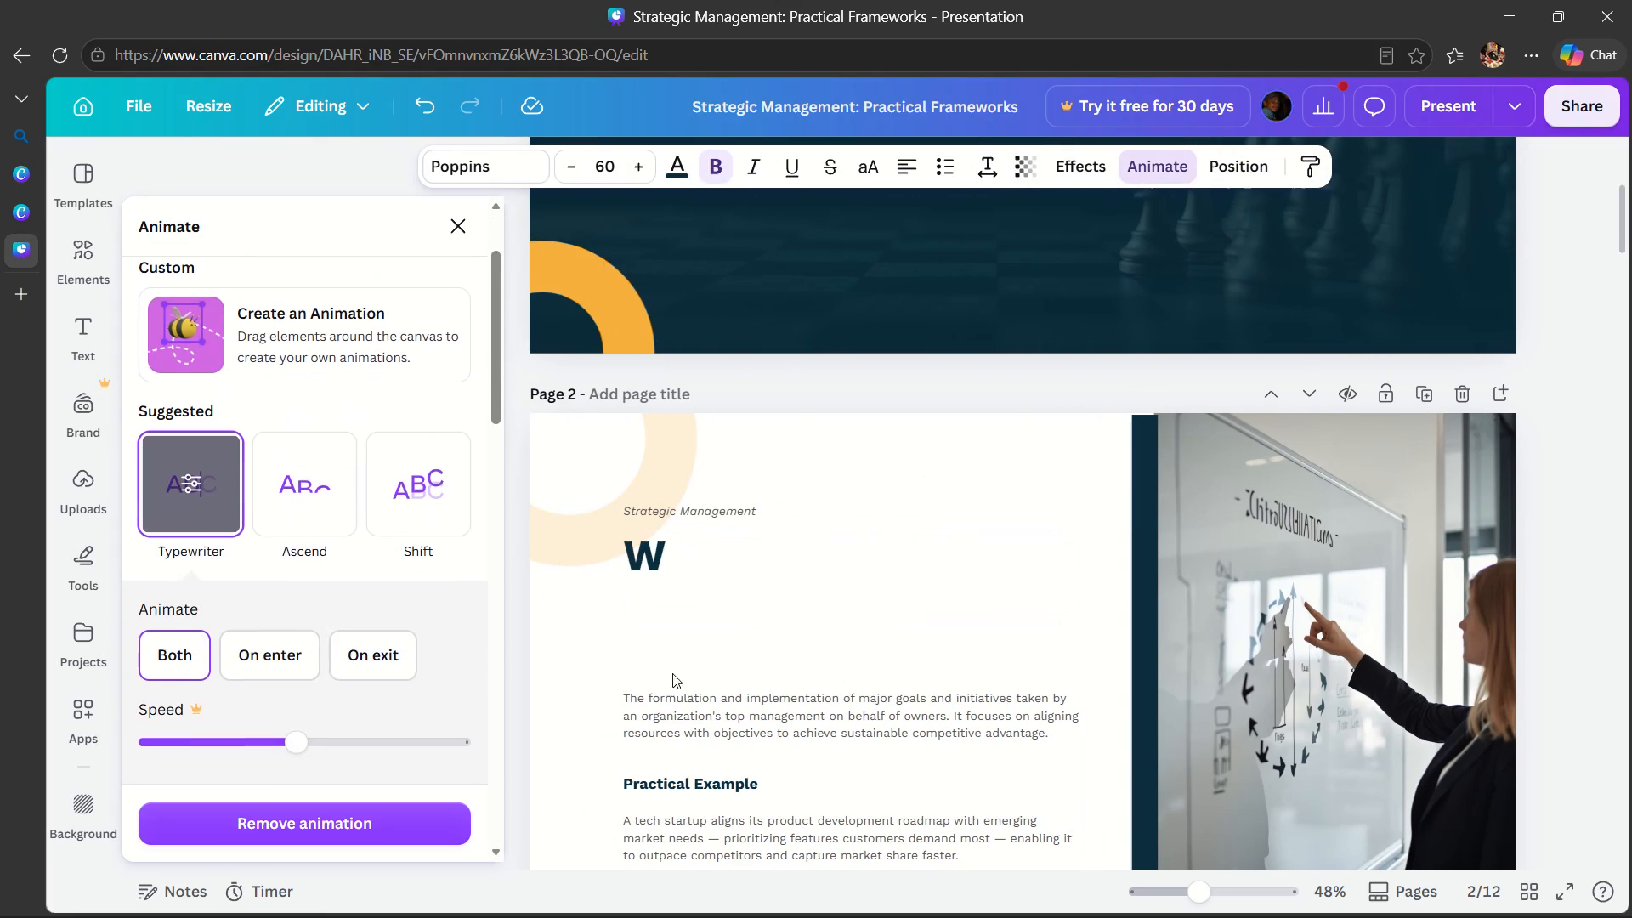
left_click(789, 725)
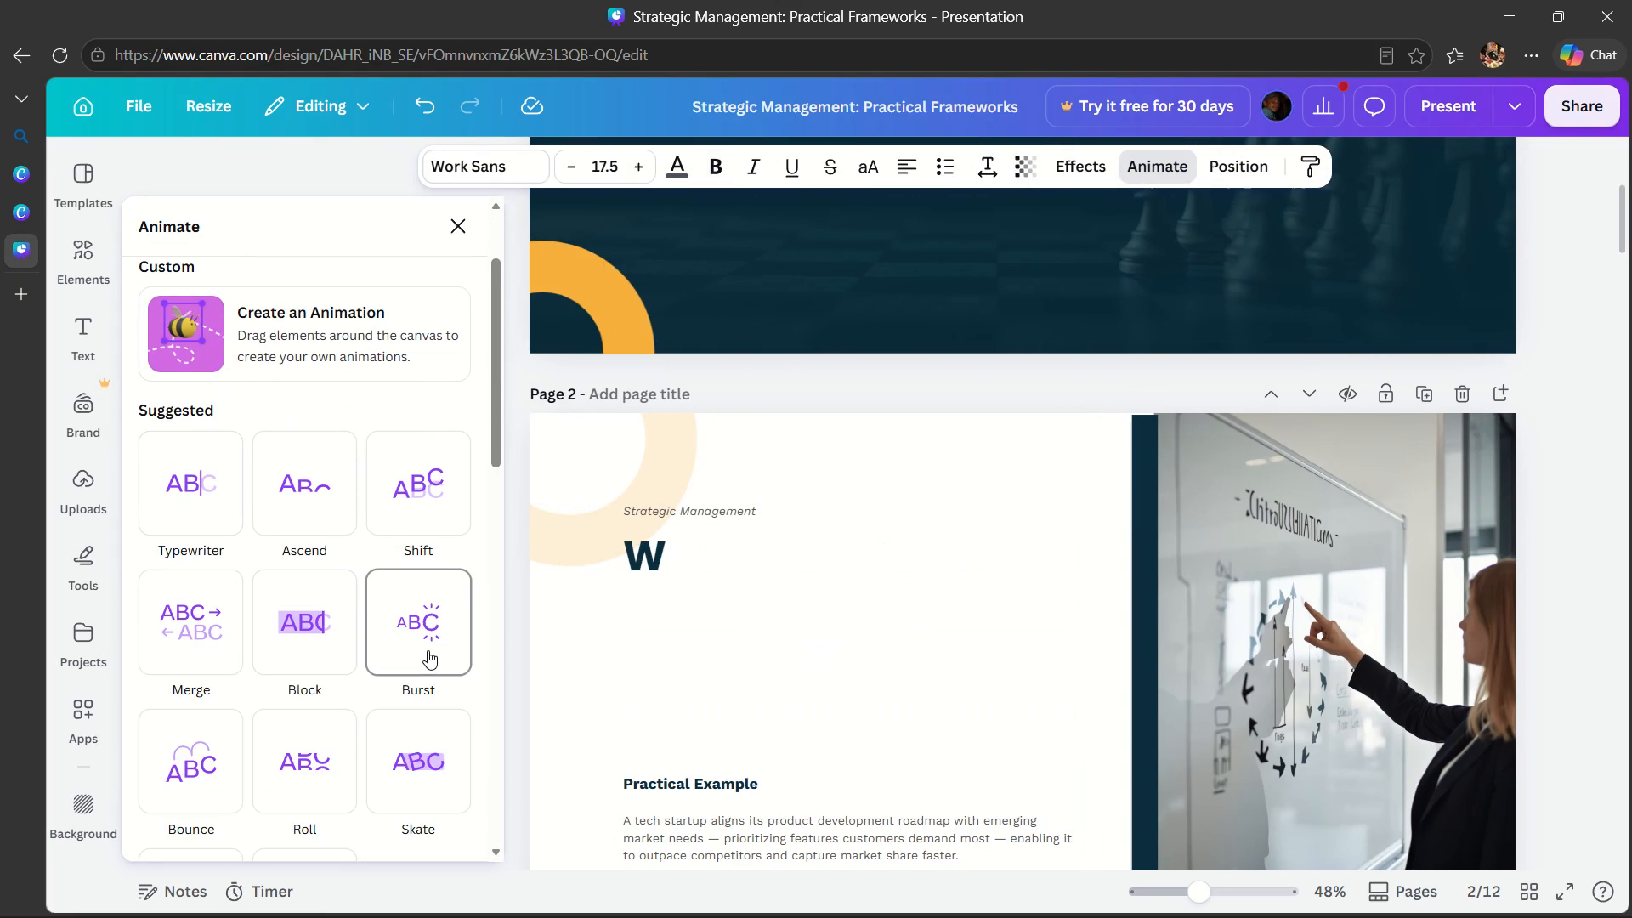
left_click(428, 650)
Apply the Typewriter animation to the "Practical Example" subheading on page 2 and Burst to its body text.
left_click(649, 784)
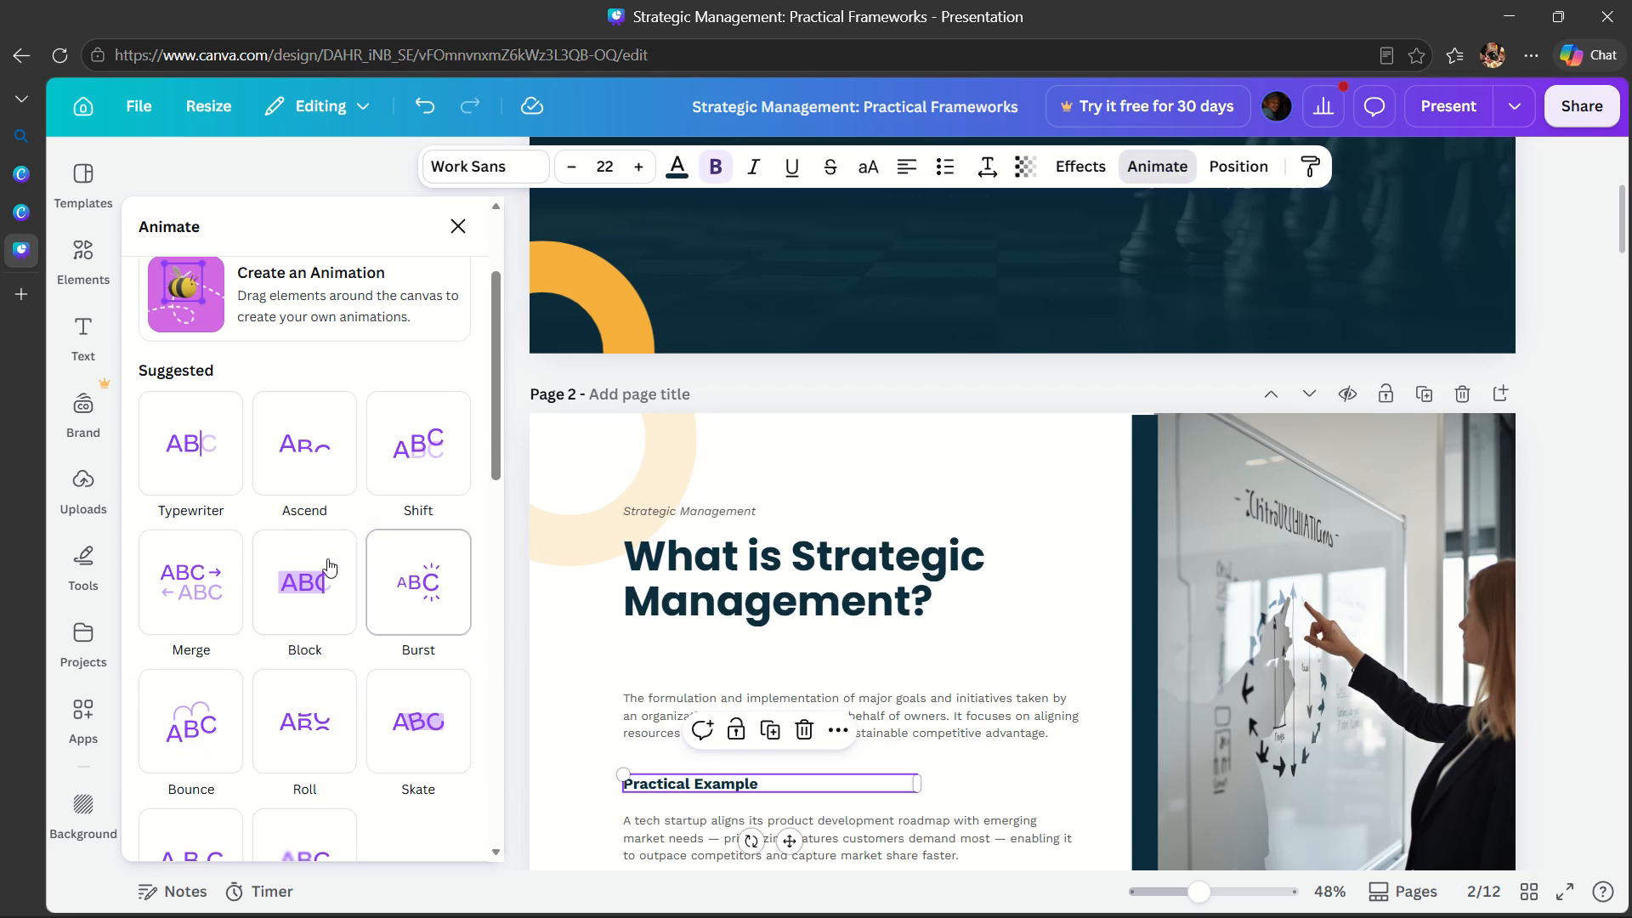
left_click(219, 464)
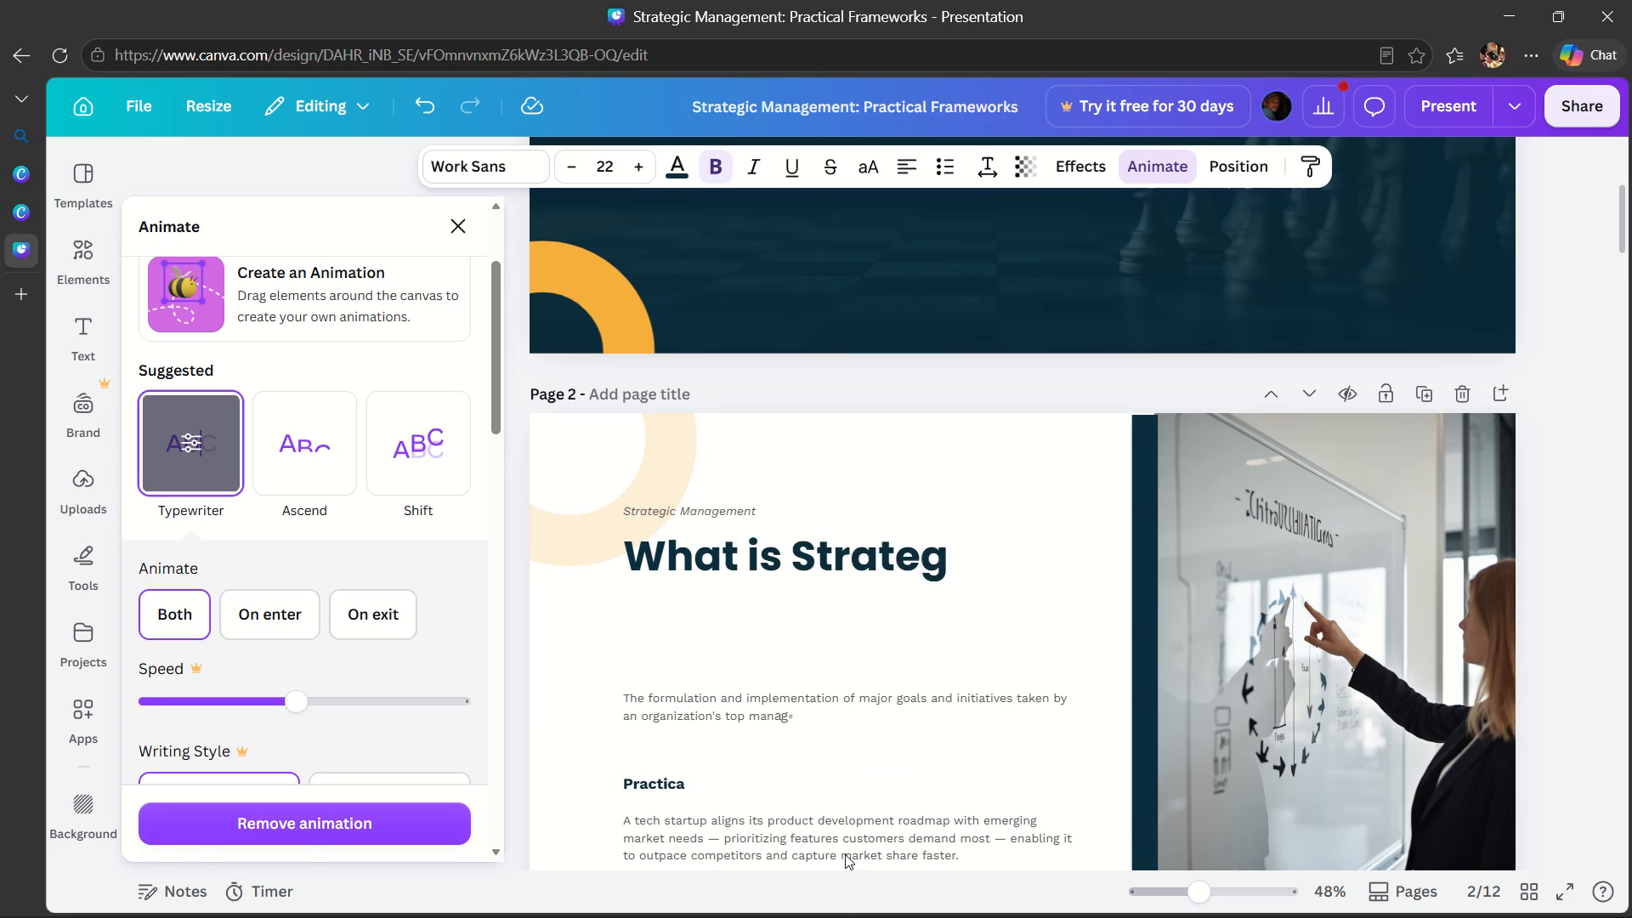
left_click(845, 854)
left_click(411, 547)
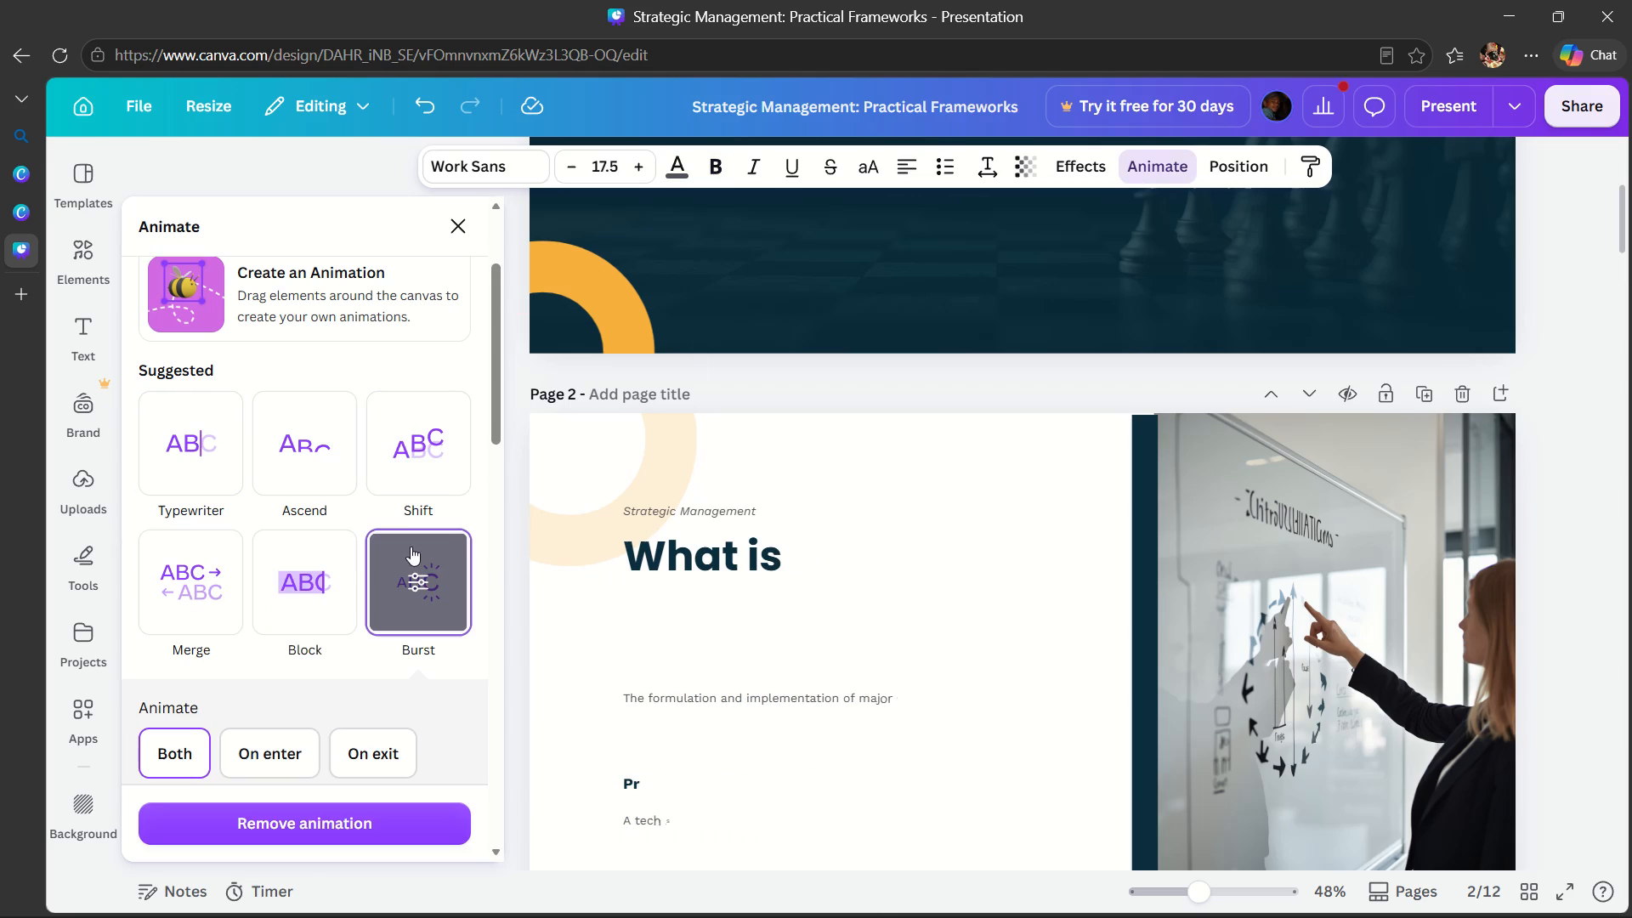
Try the Fade and Pan animations on the large outer orange ring in page 1's top-right corner and settle on Rise.
scroll(784, 565, "right", 1)
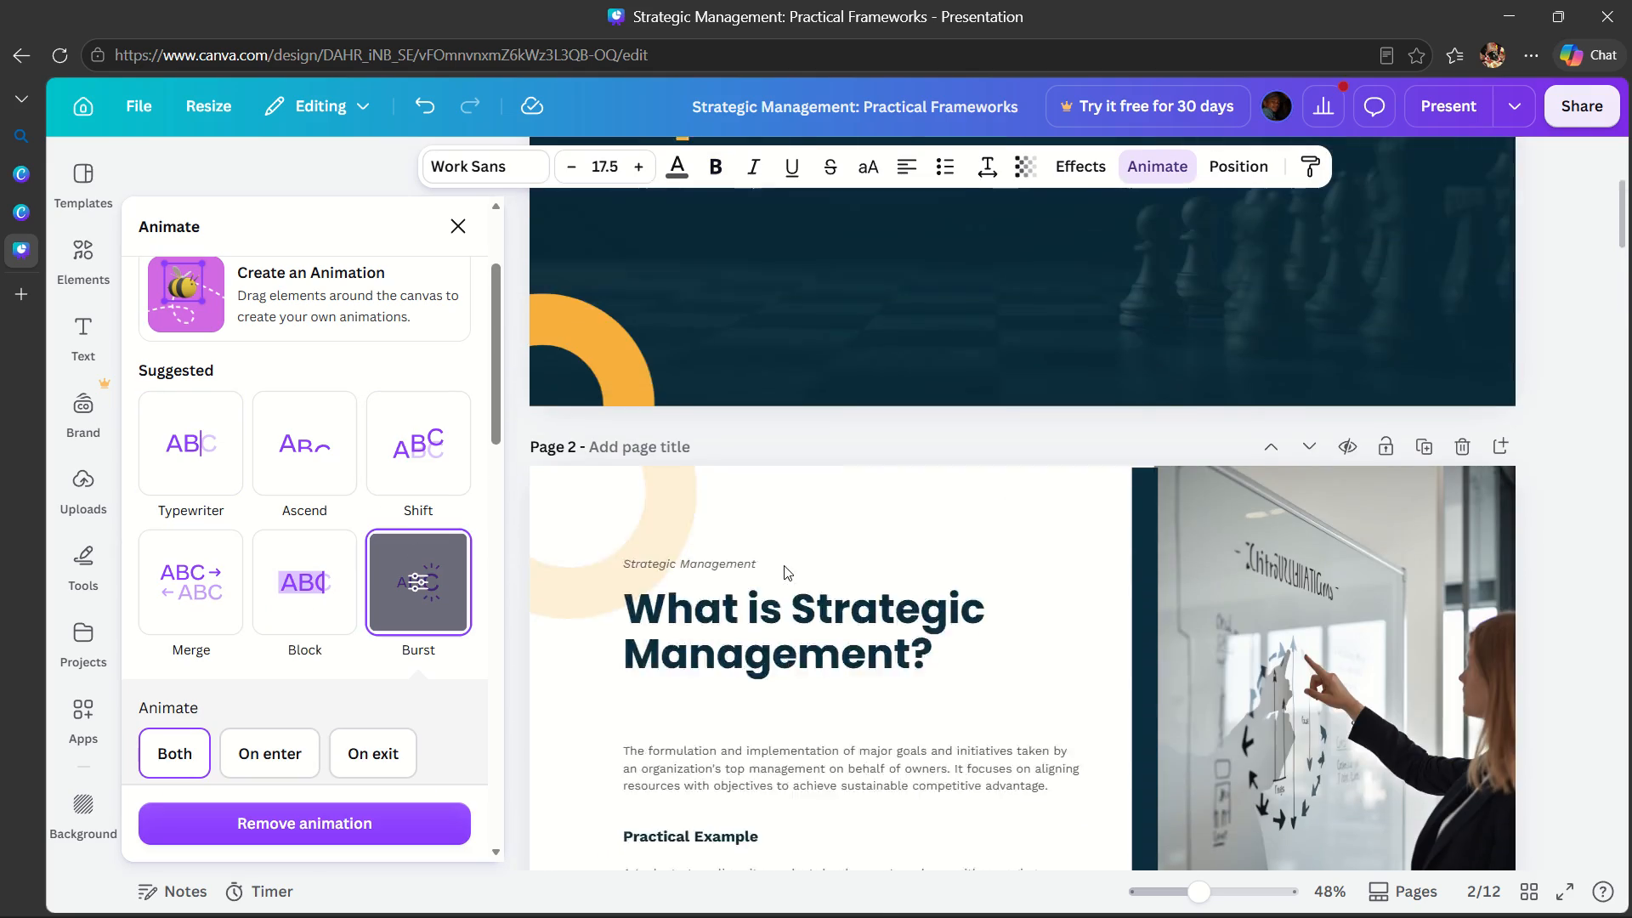
scroll(784, 565, "up", 3)
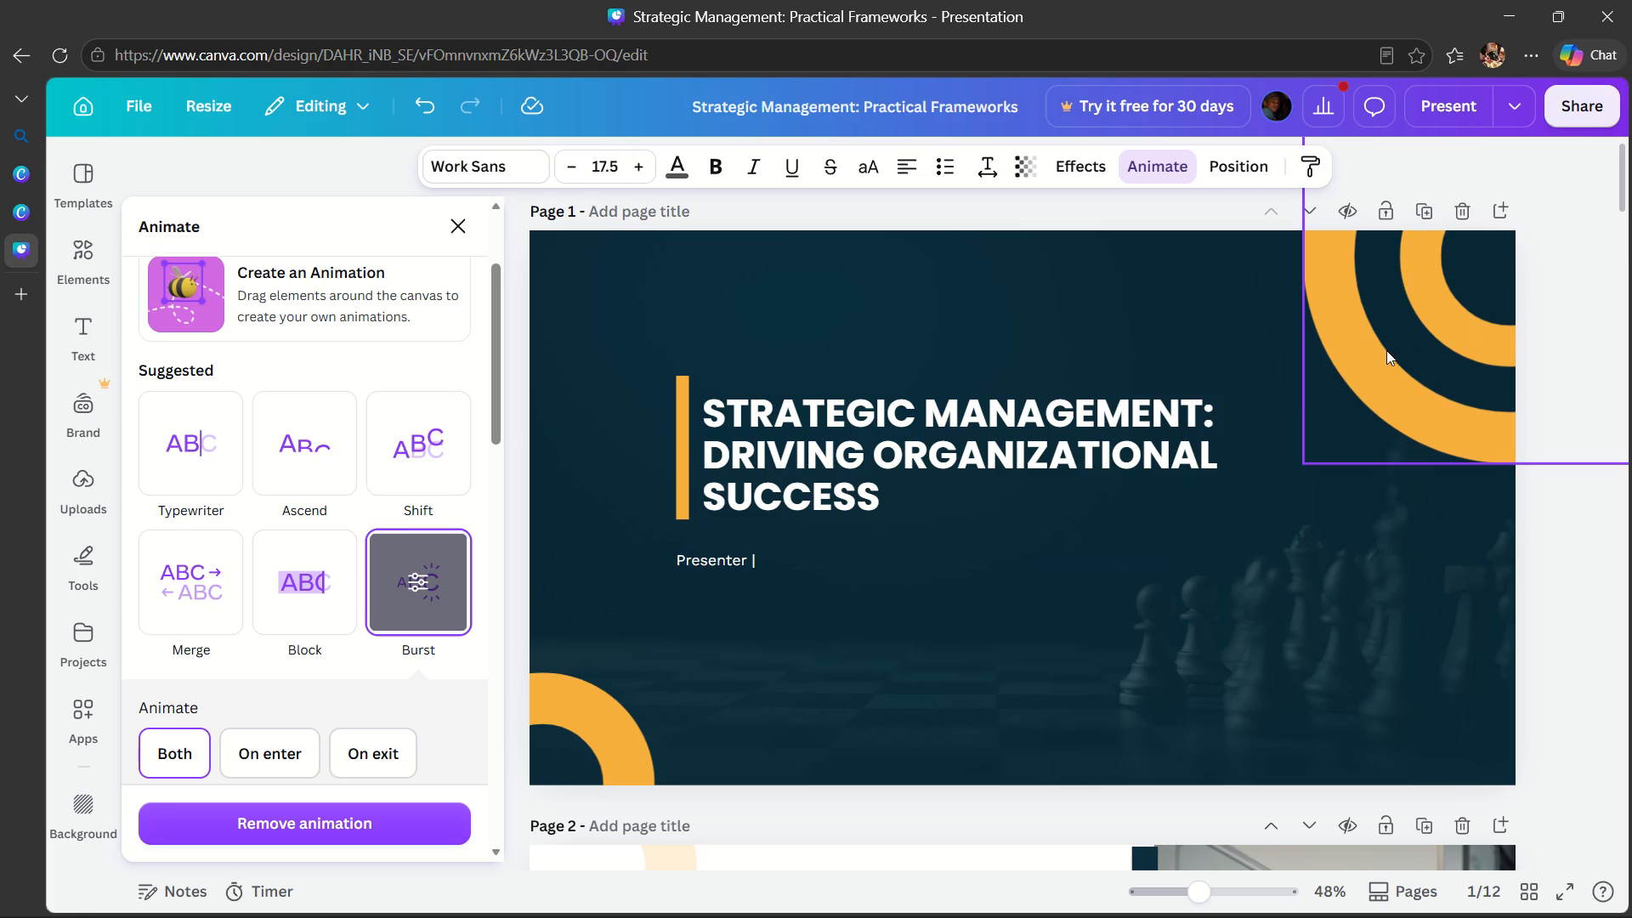
left_click(1385, 354)
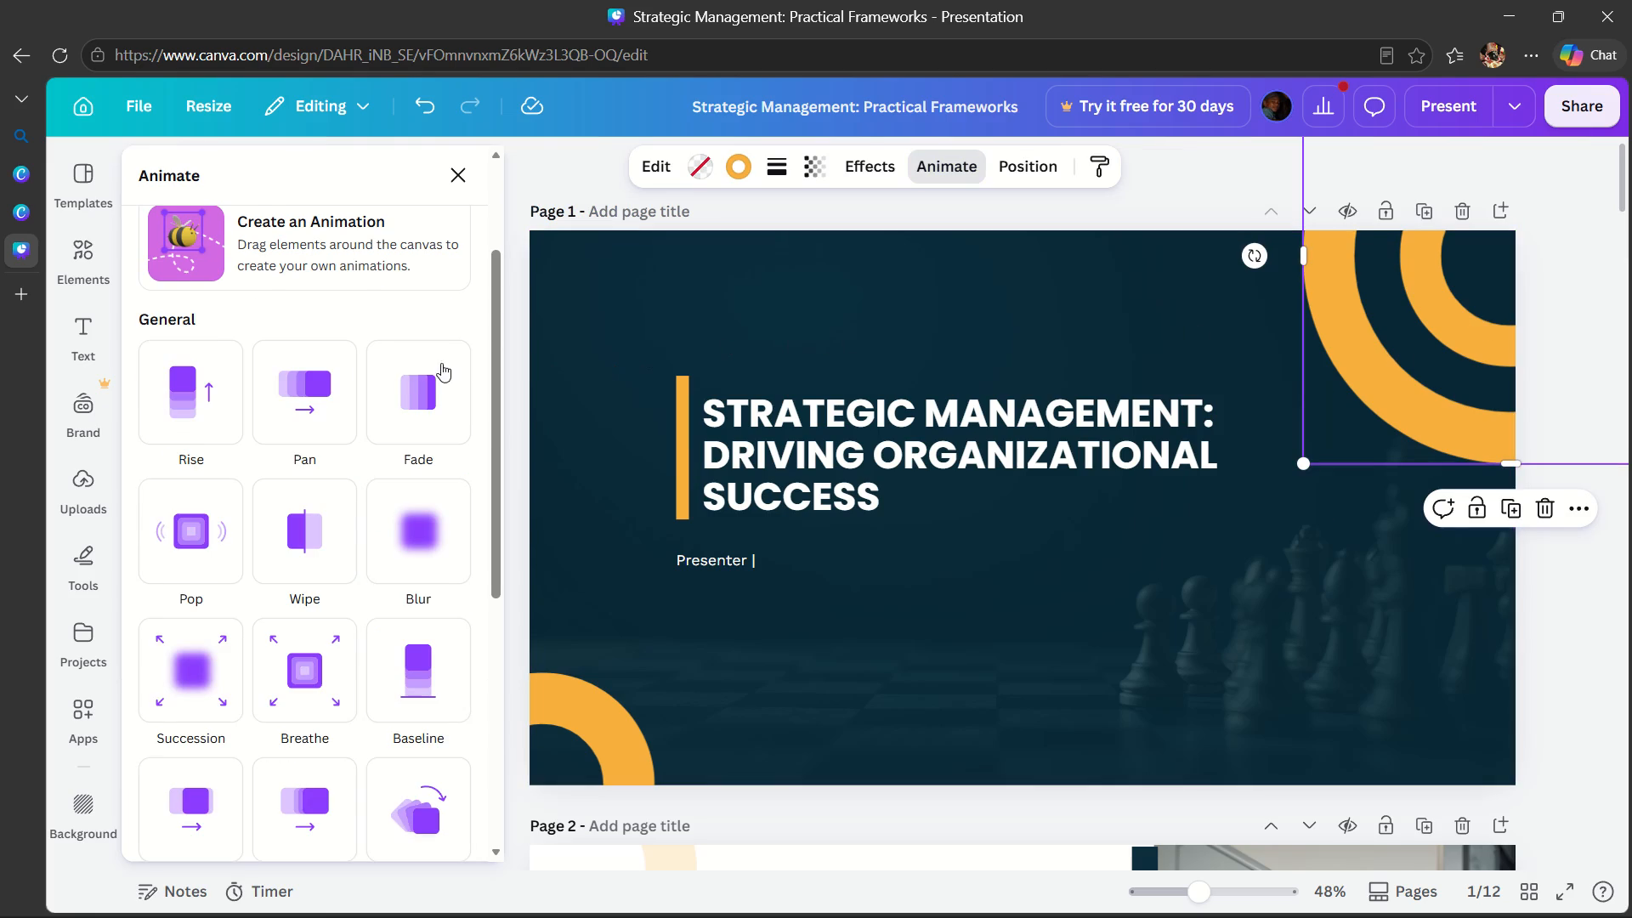
left_click(413, 369)
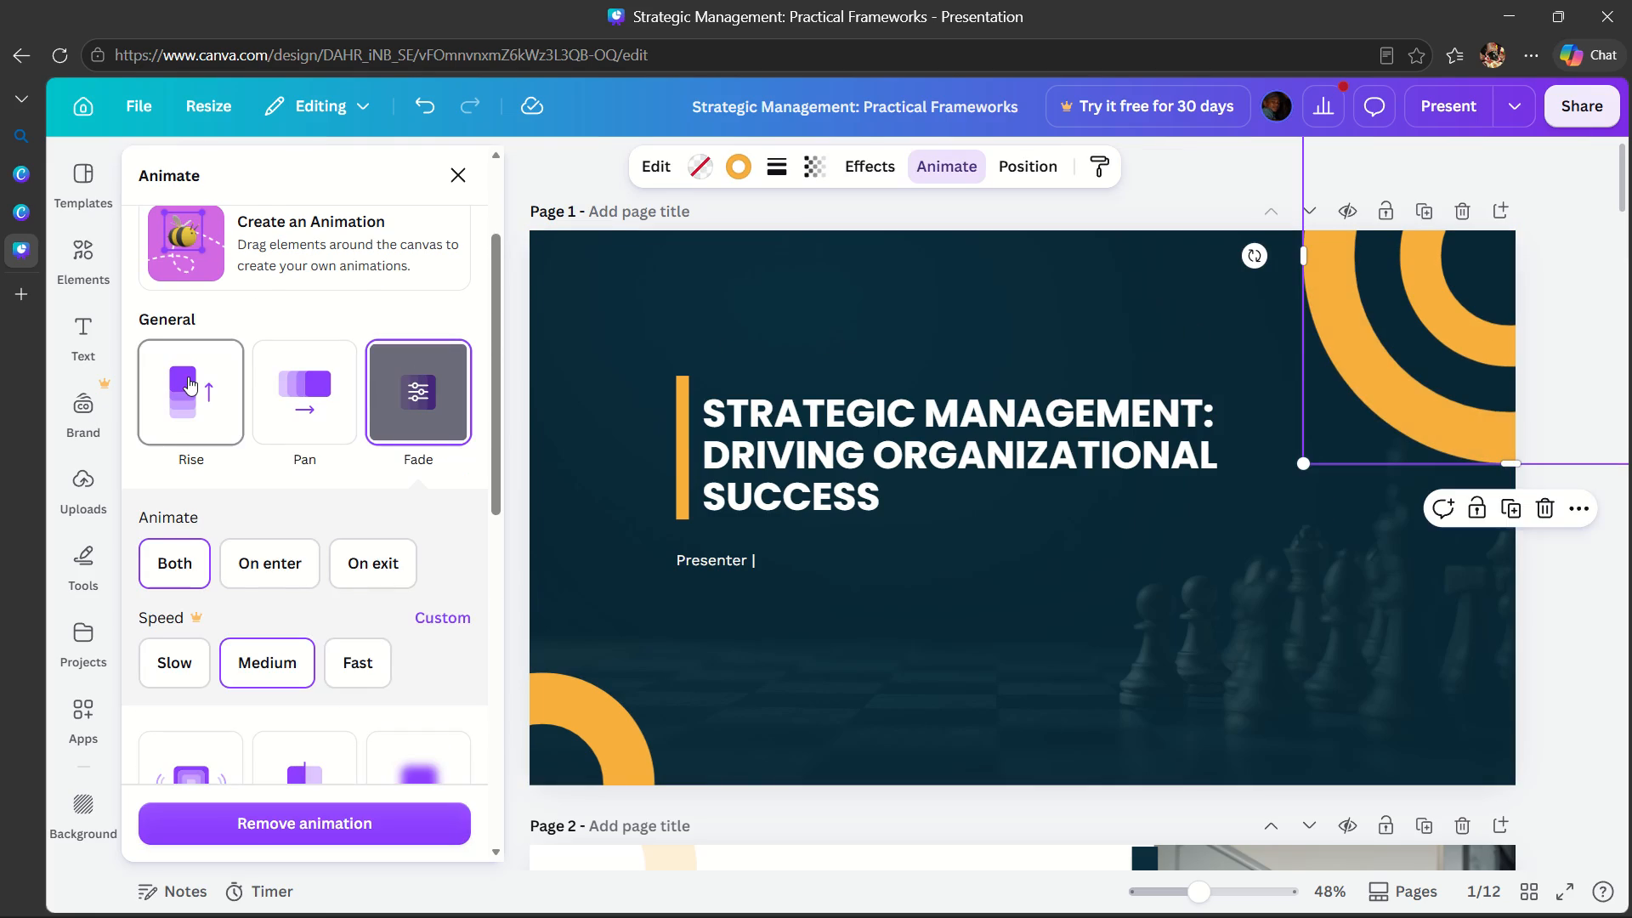
left_click(188, 377)
left_click(206, 380)
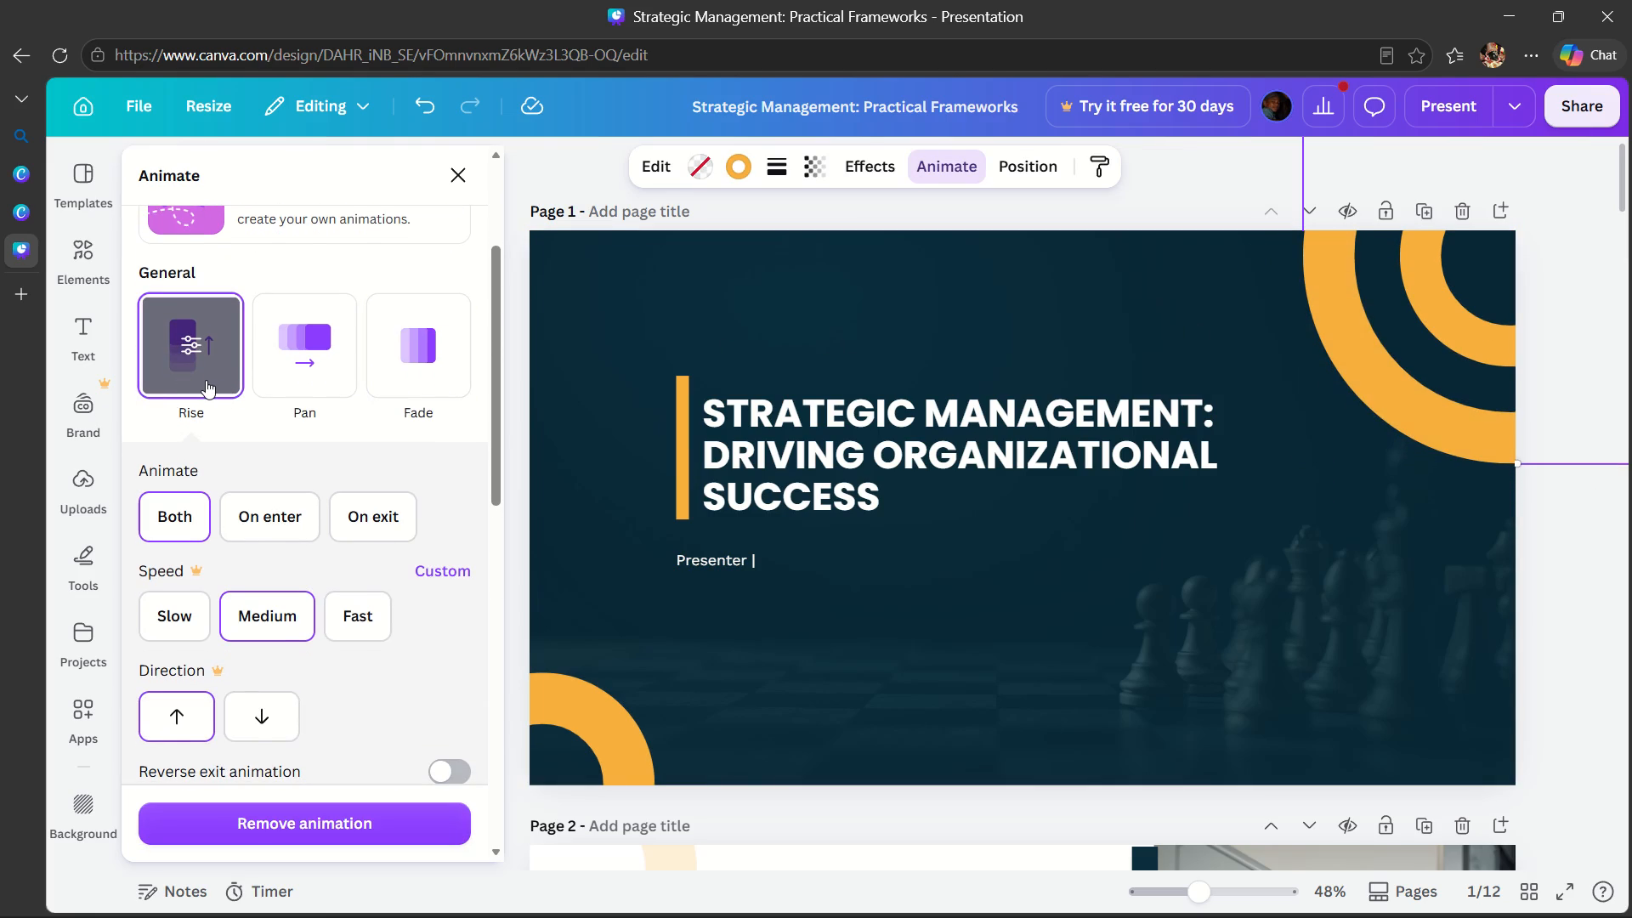
left_click(263, 380)
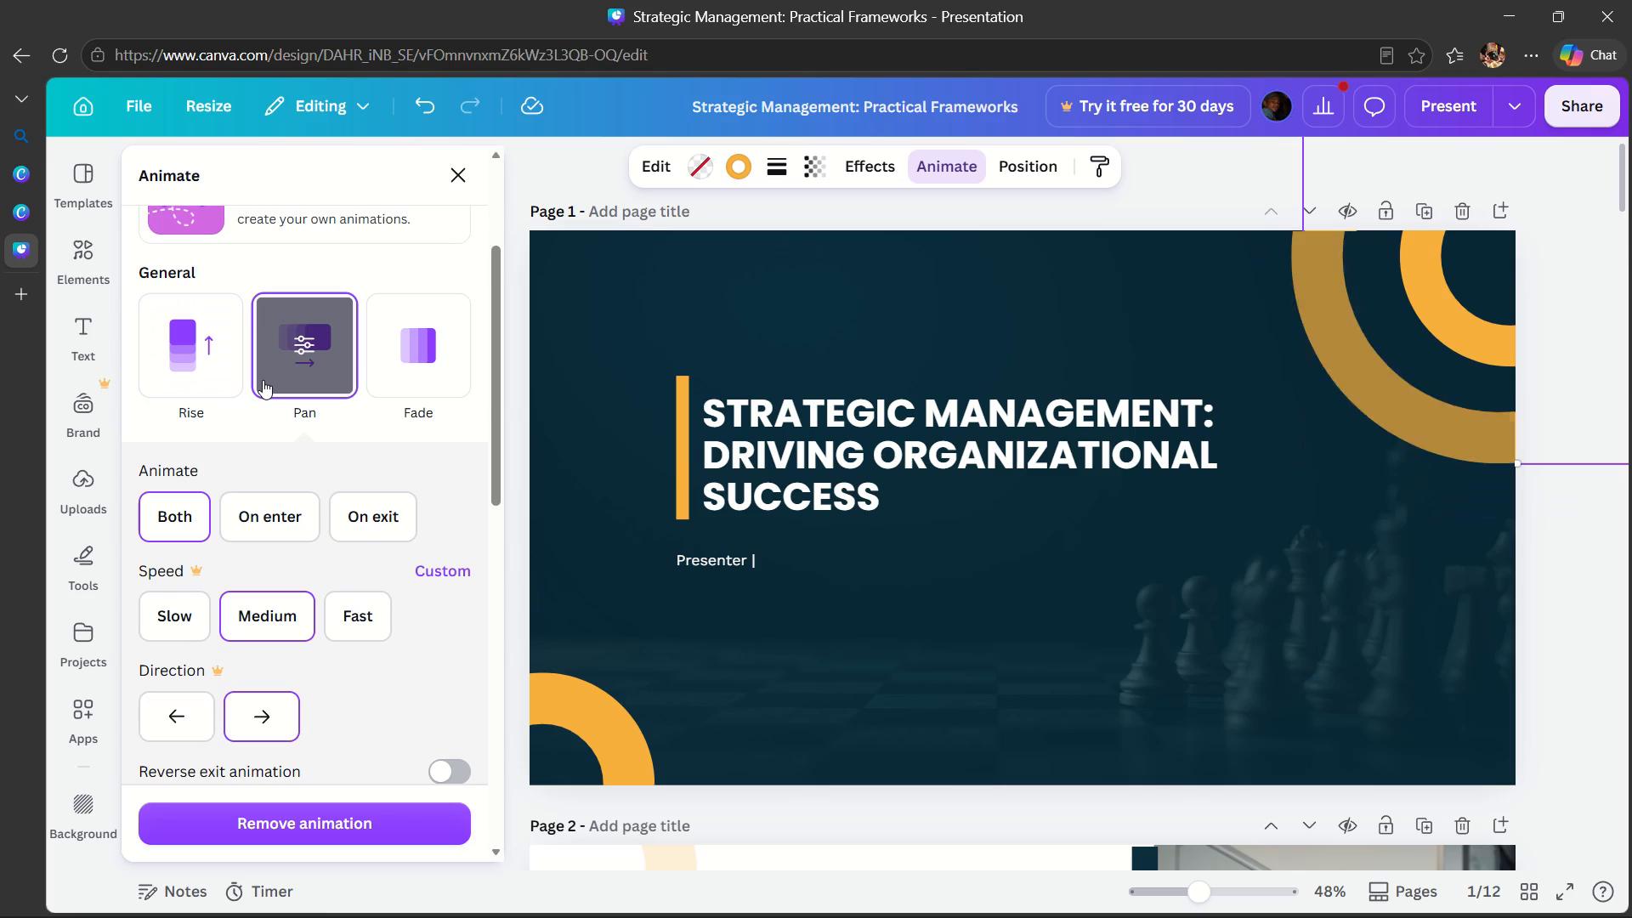
left_click(372, 376)
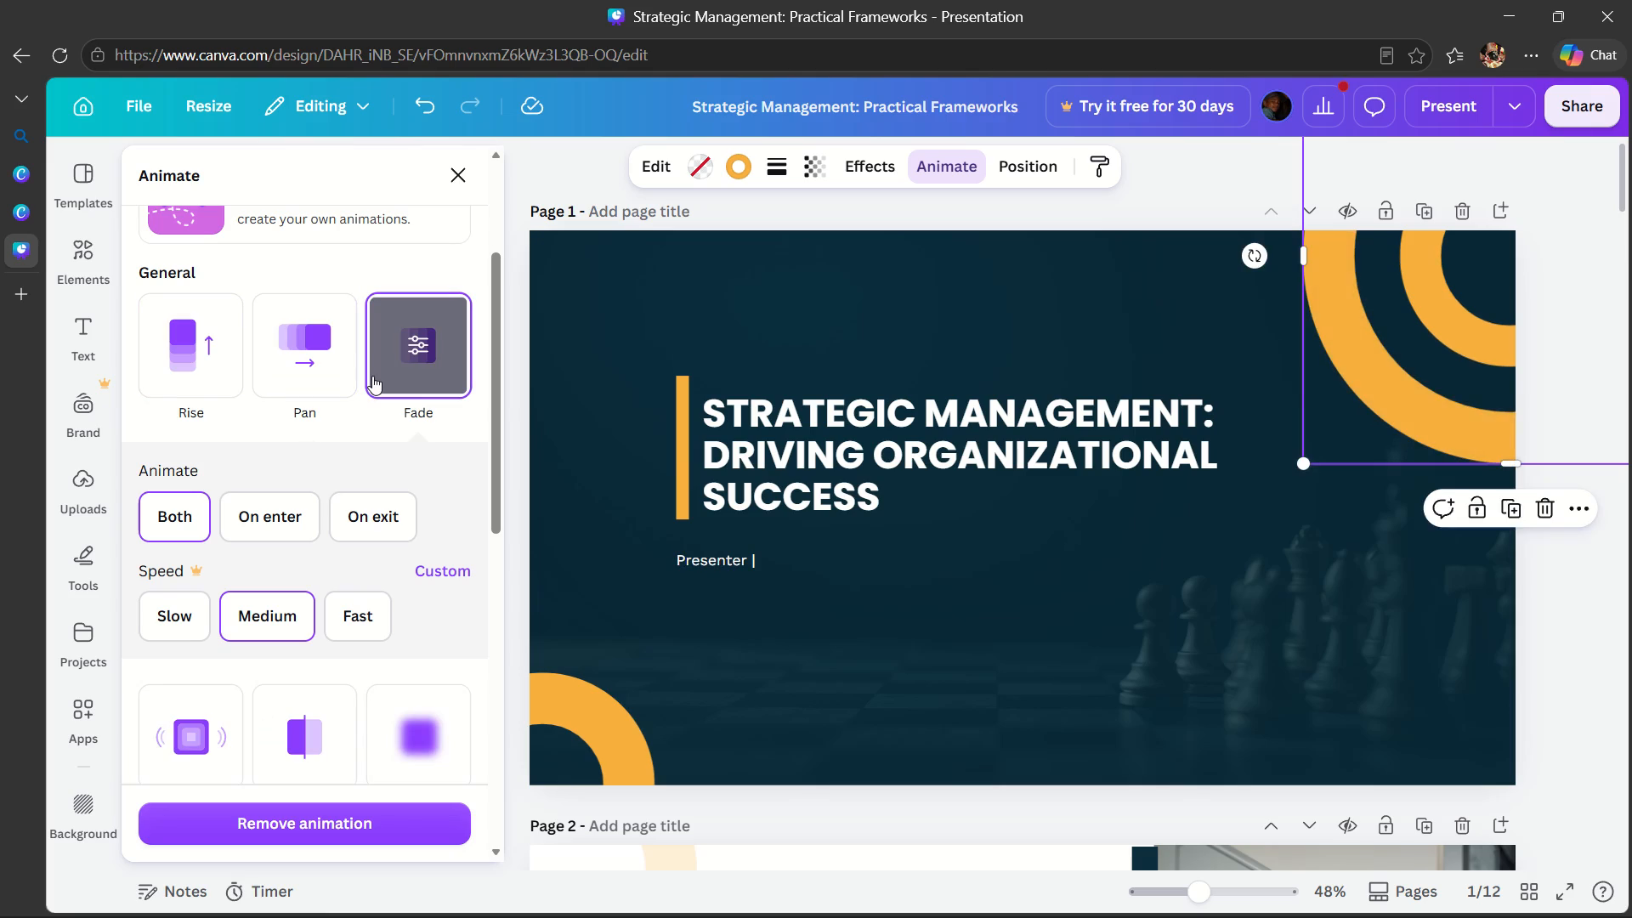
double_click(372, 376)
left_click(185, 366)
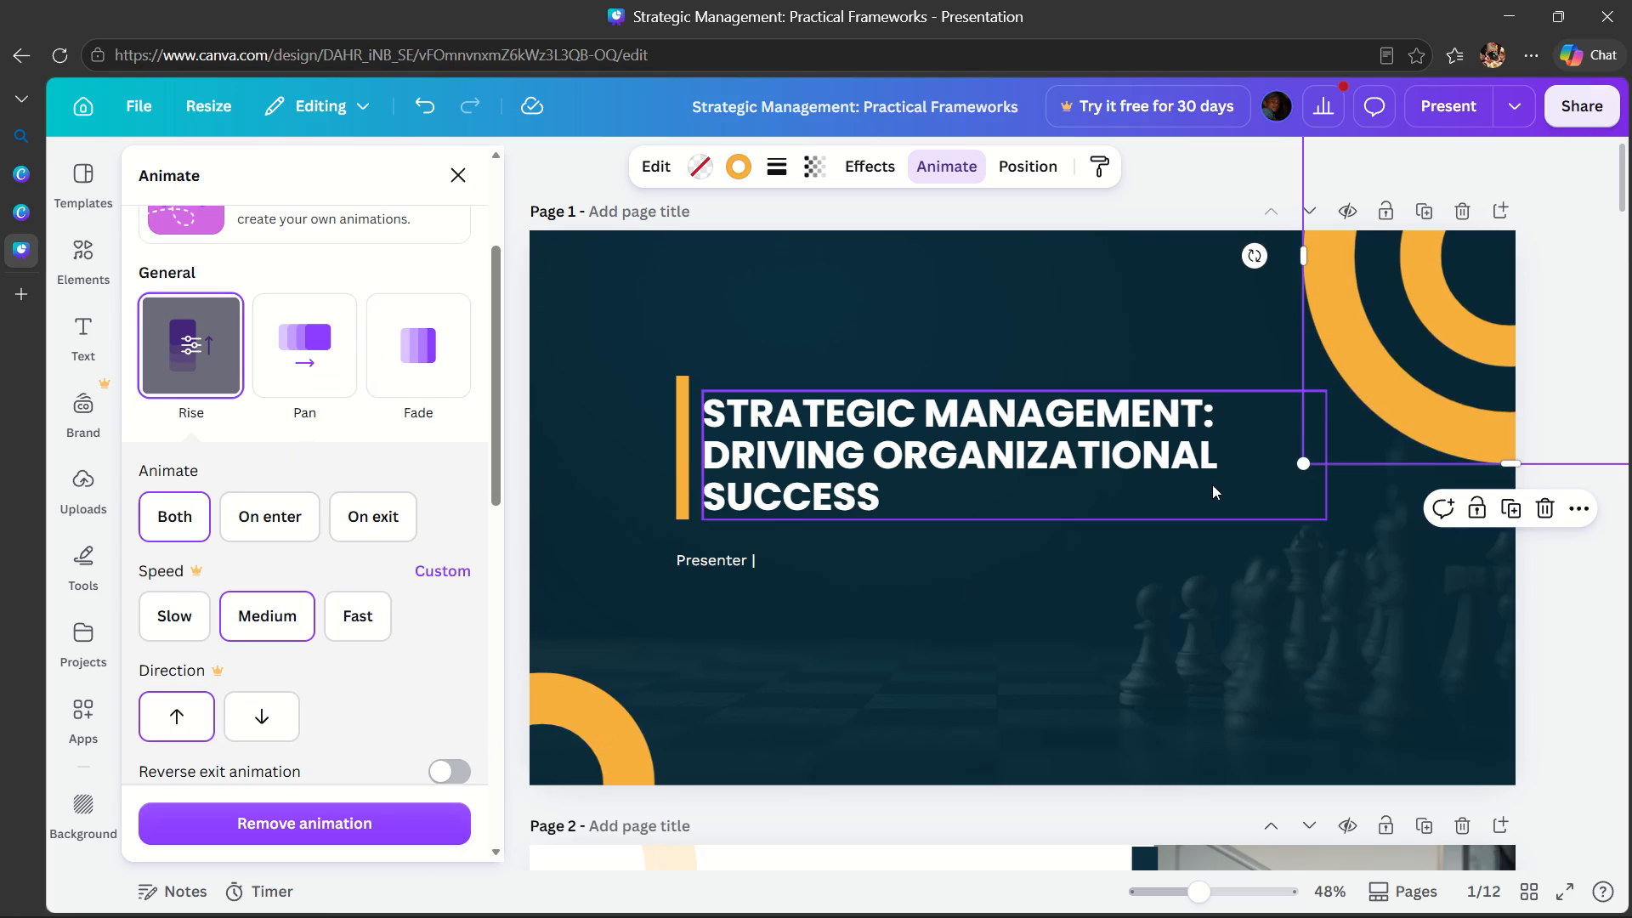
left_click(1432, 318)
left_click(1432, 318)
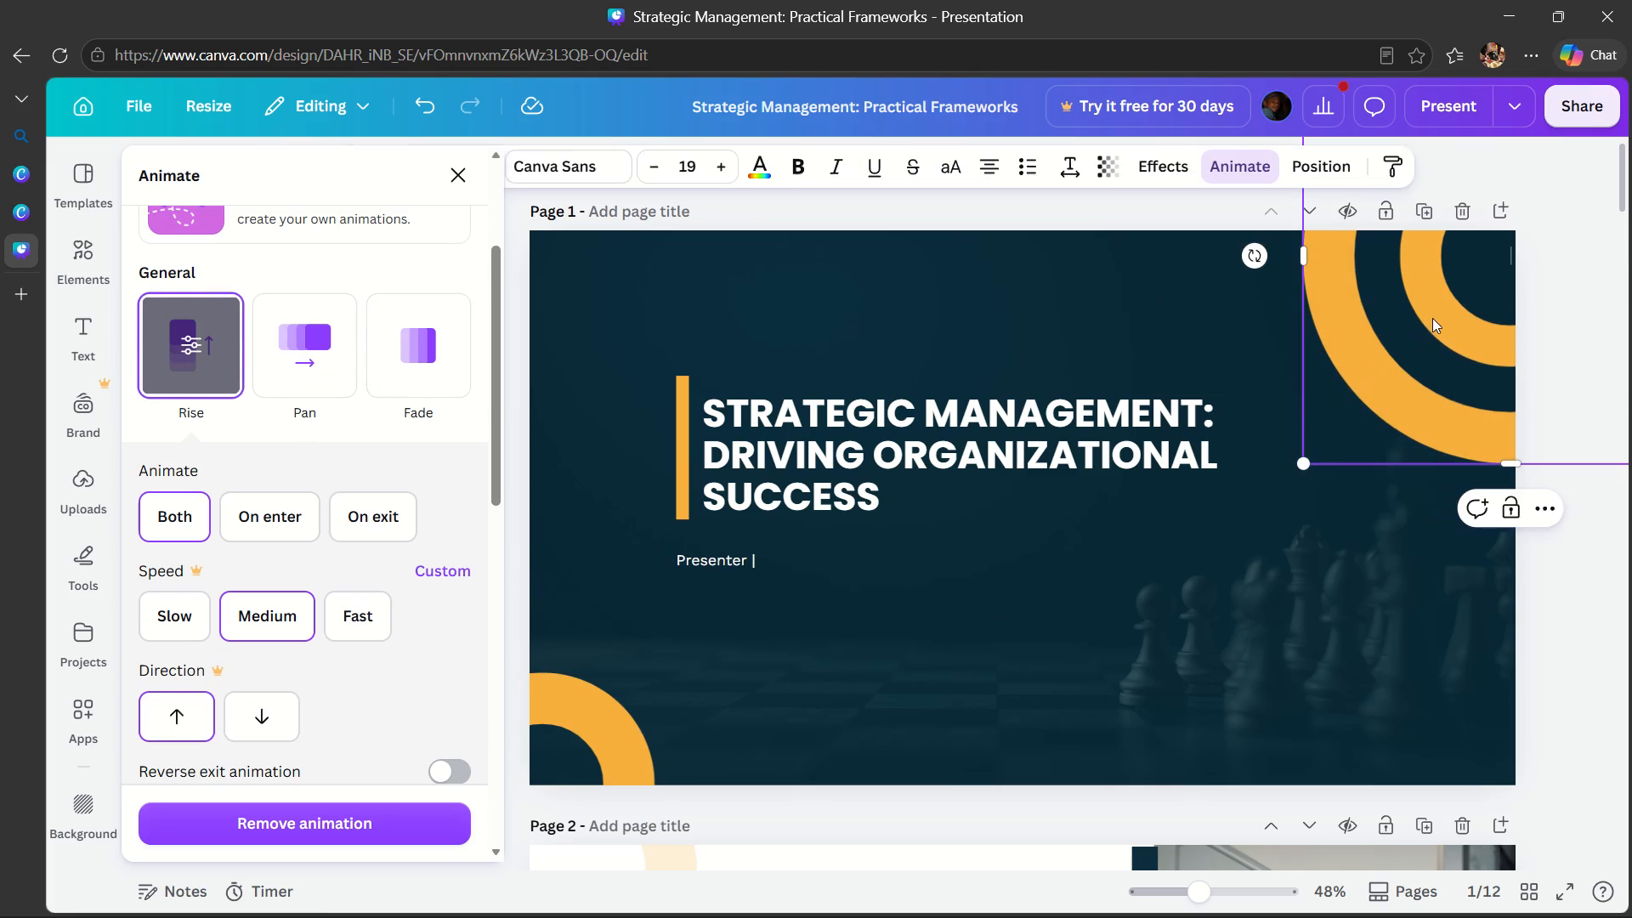
left_click(1287, 324)
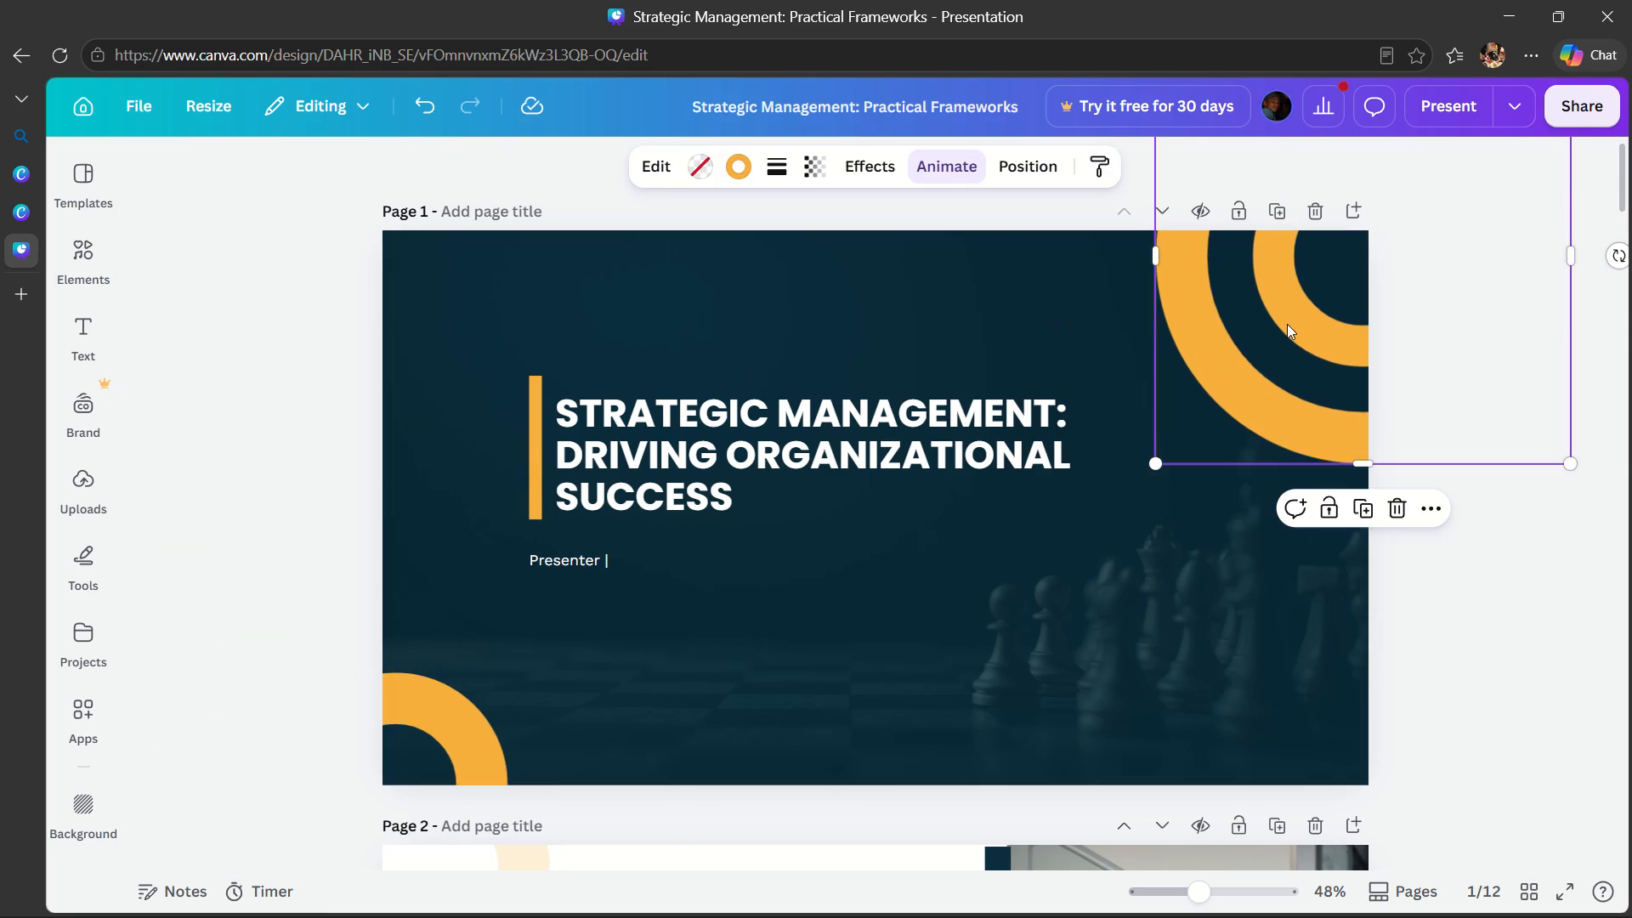
left_click(958, 164)
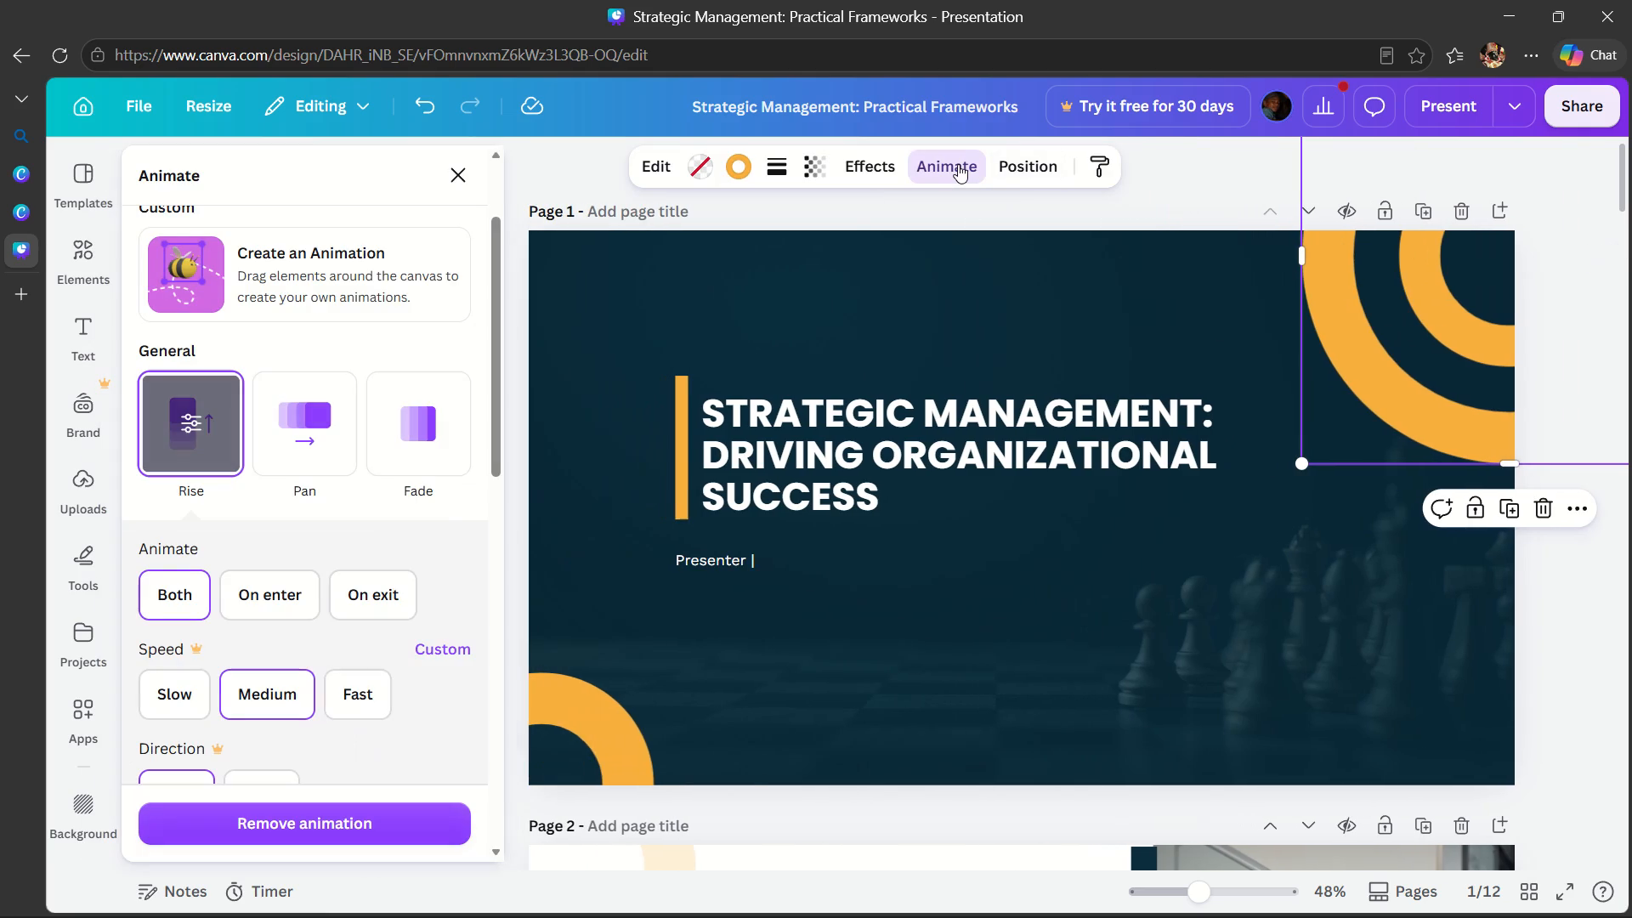
Try the Pop animation on the orange ring in page 1's bottom-left corner and settle on Rise.
left_click(596, 711)
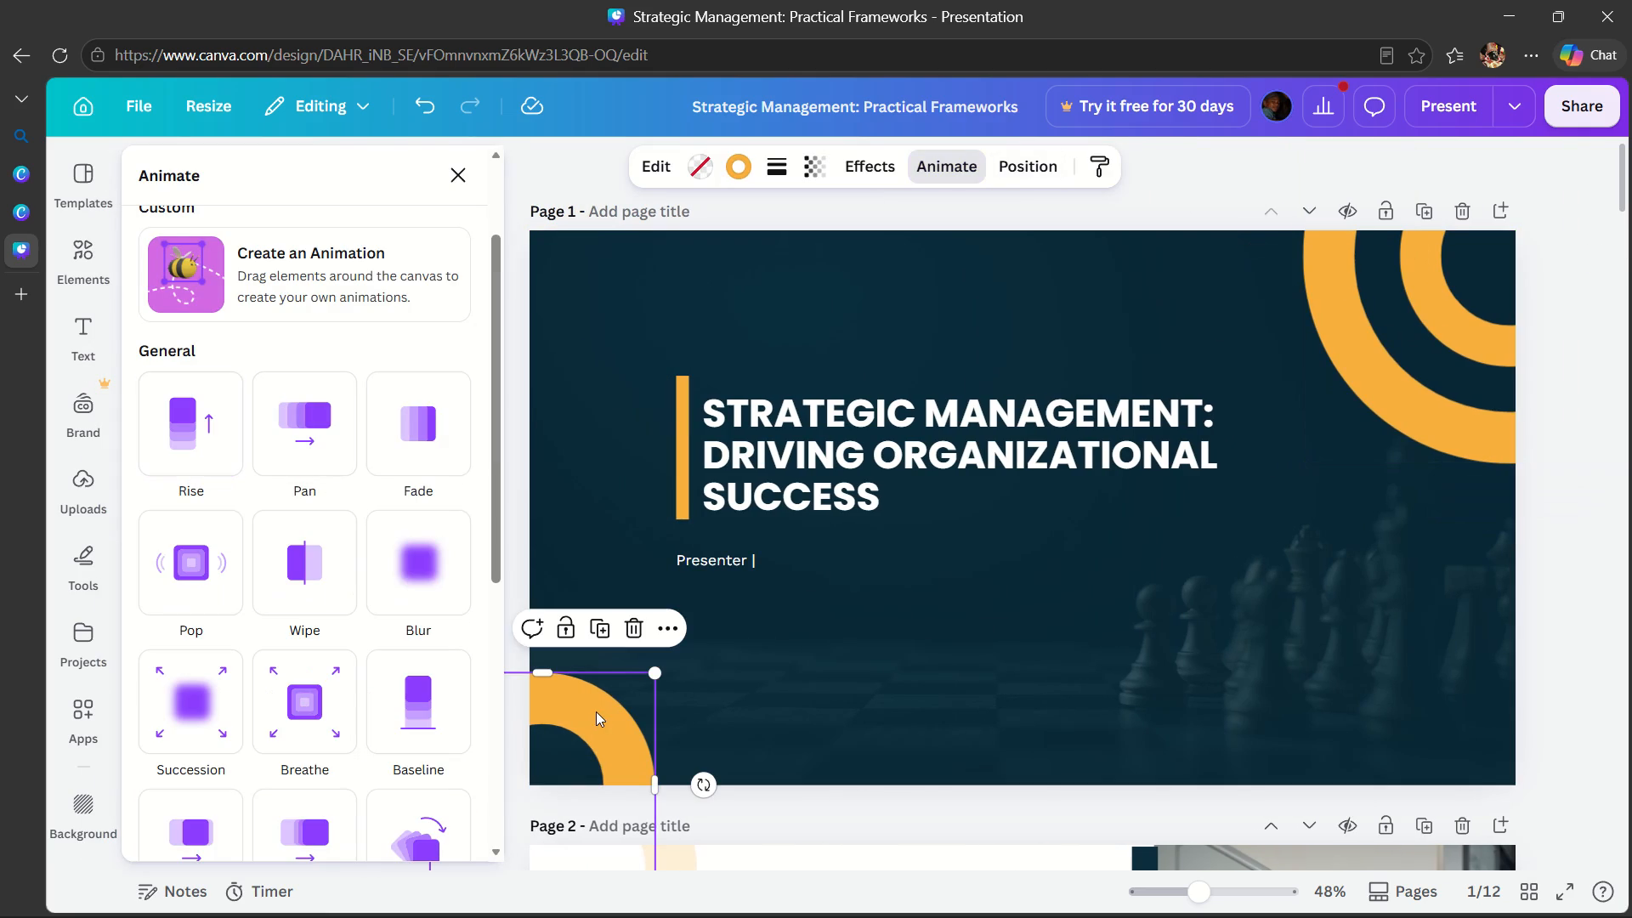
left_click(195, 558)
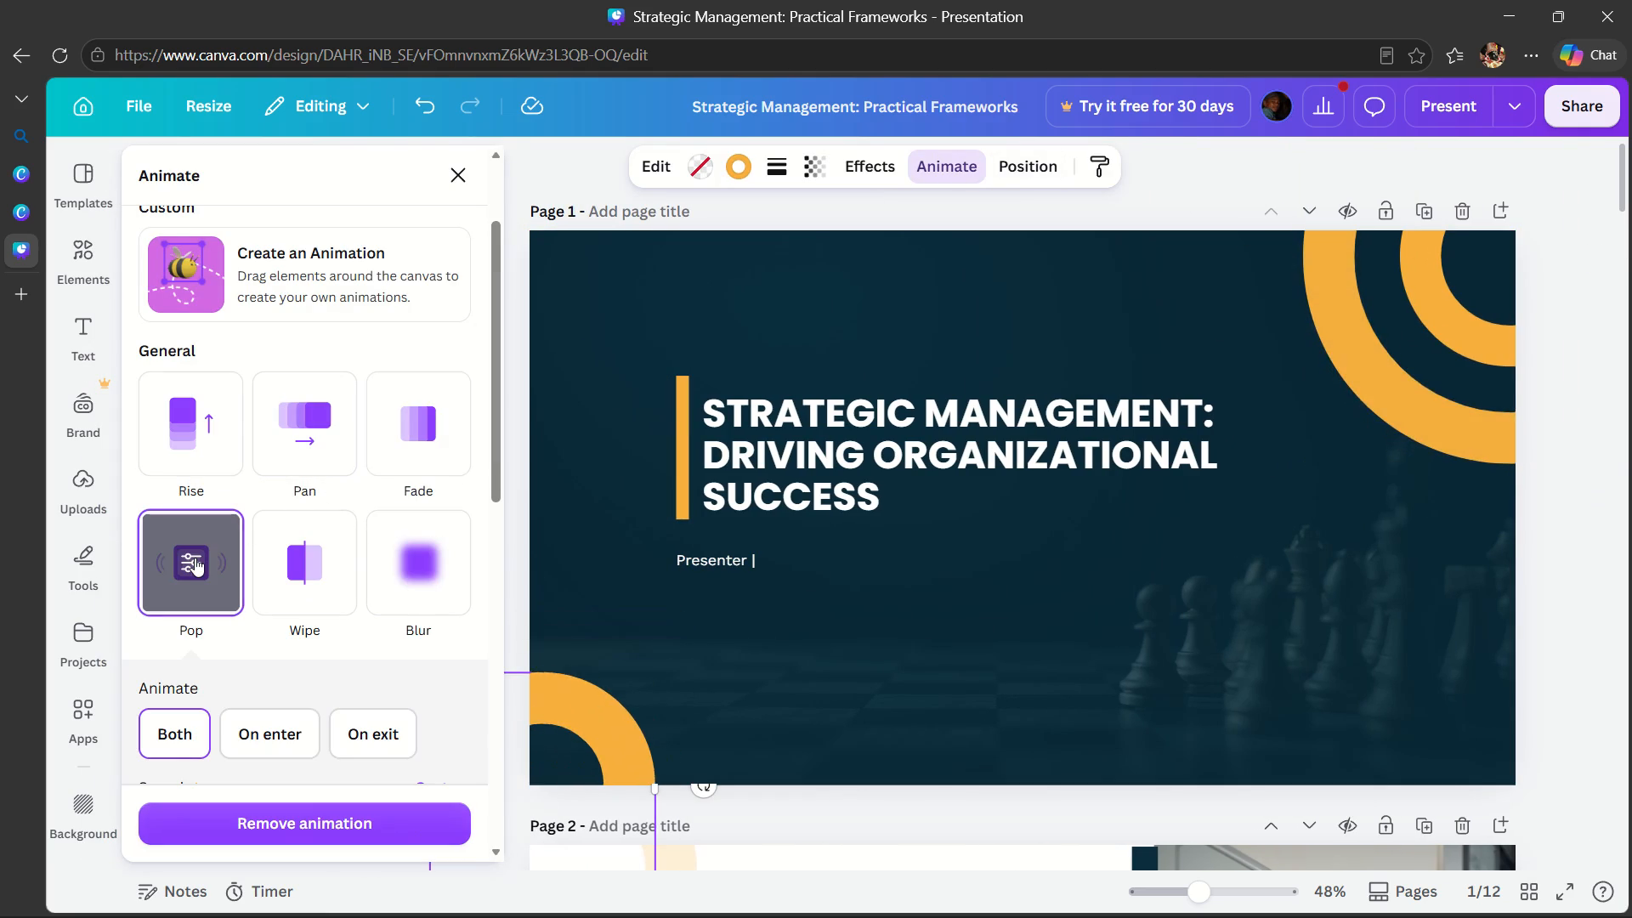
left_click(195, 558)
left_click(195, 558)
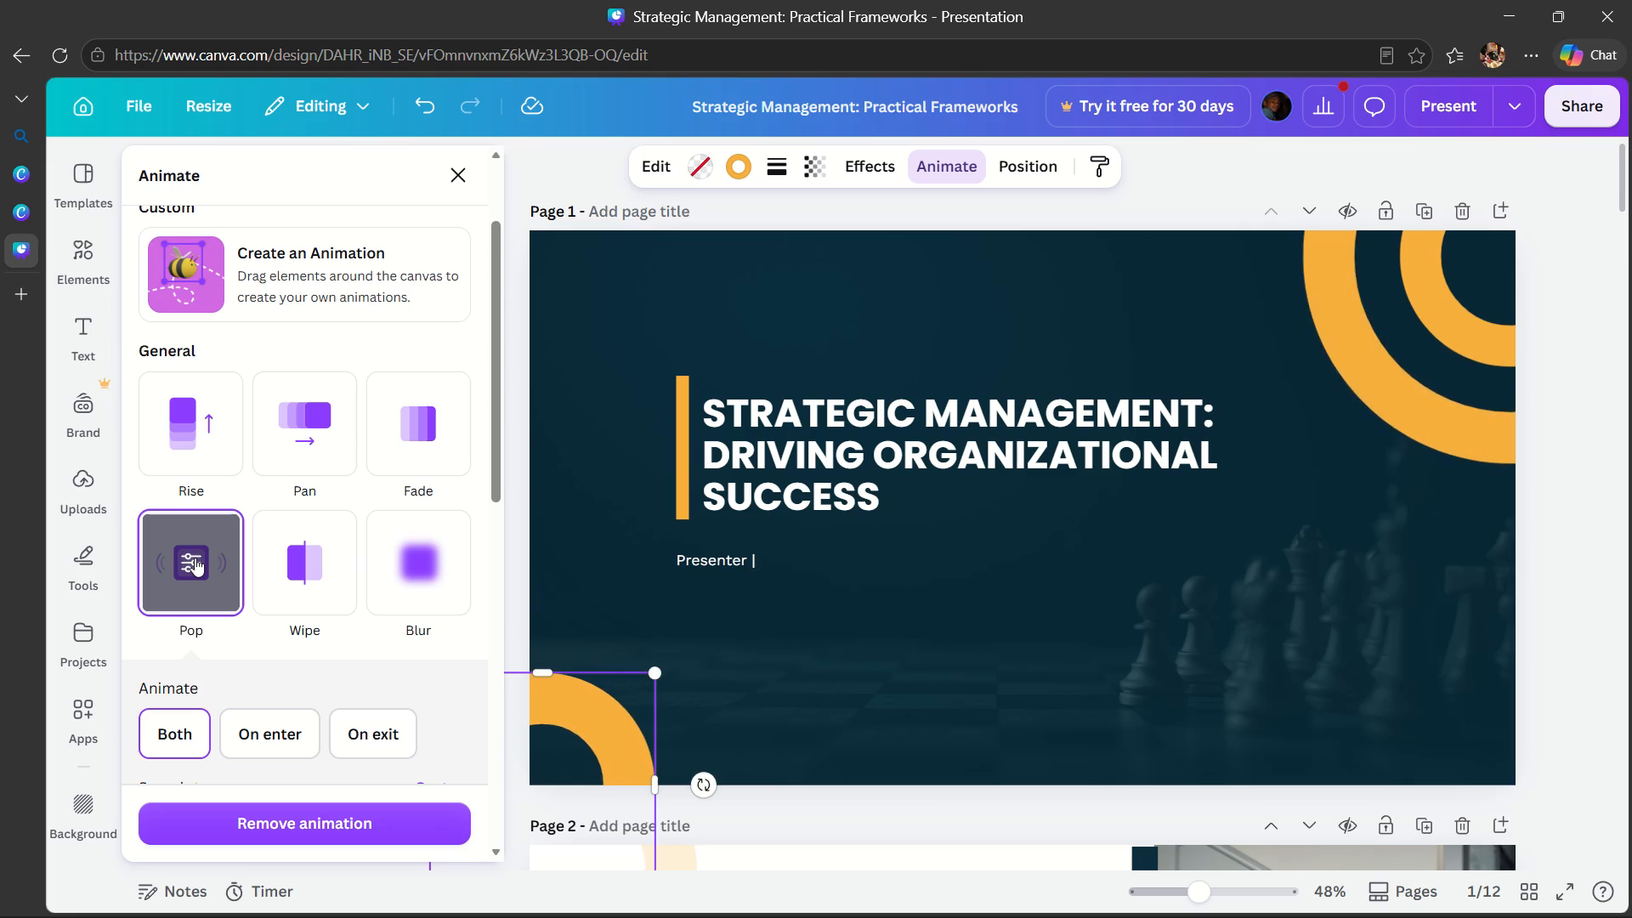
left_click_drag(195, 558, 202, 433)
left_click(202, 433)
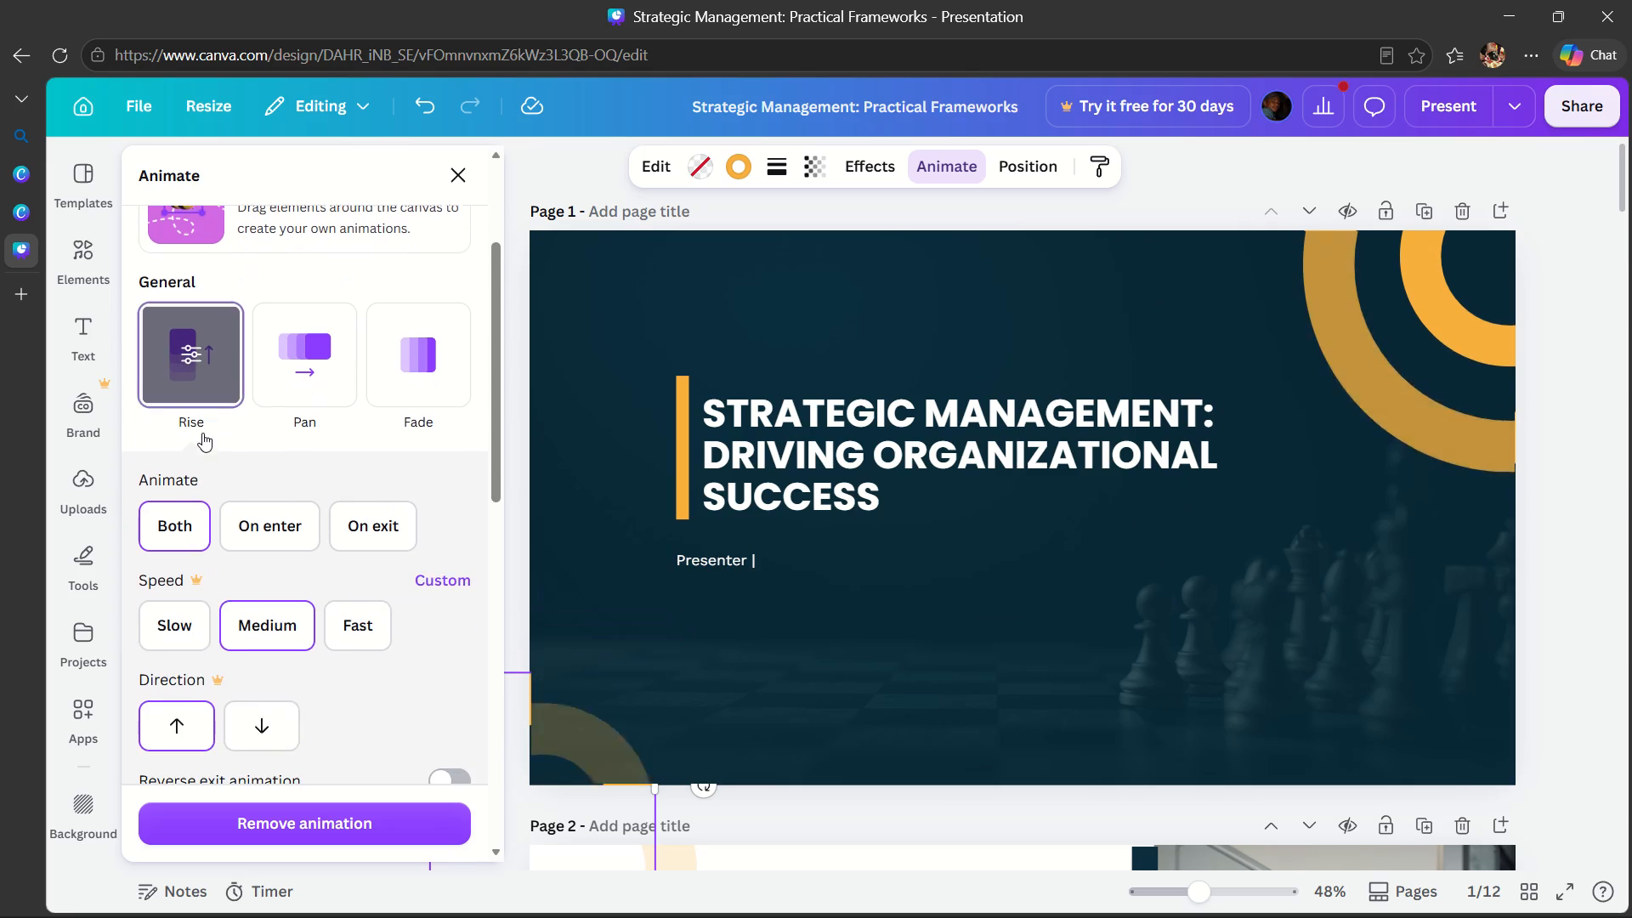
Try the Fade animation on the orange ring in page 1's bottom-left corner and settle on Pan.
left_click(402, 393)
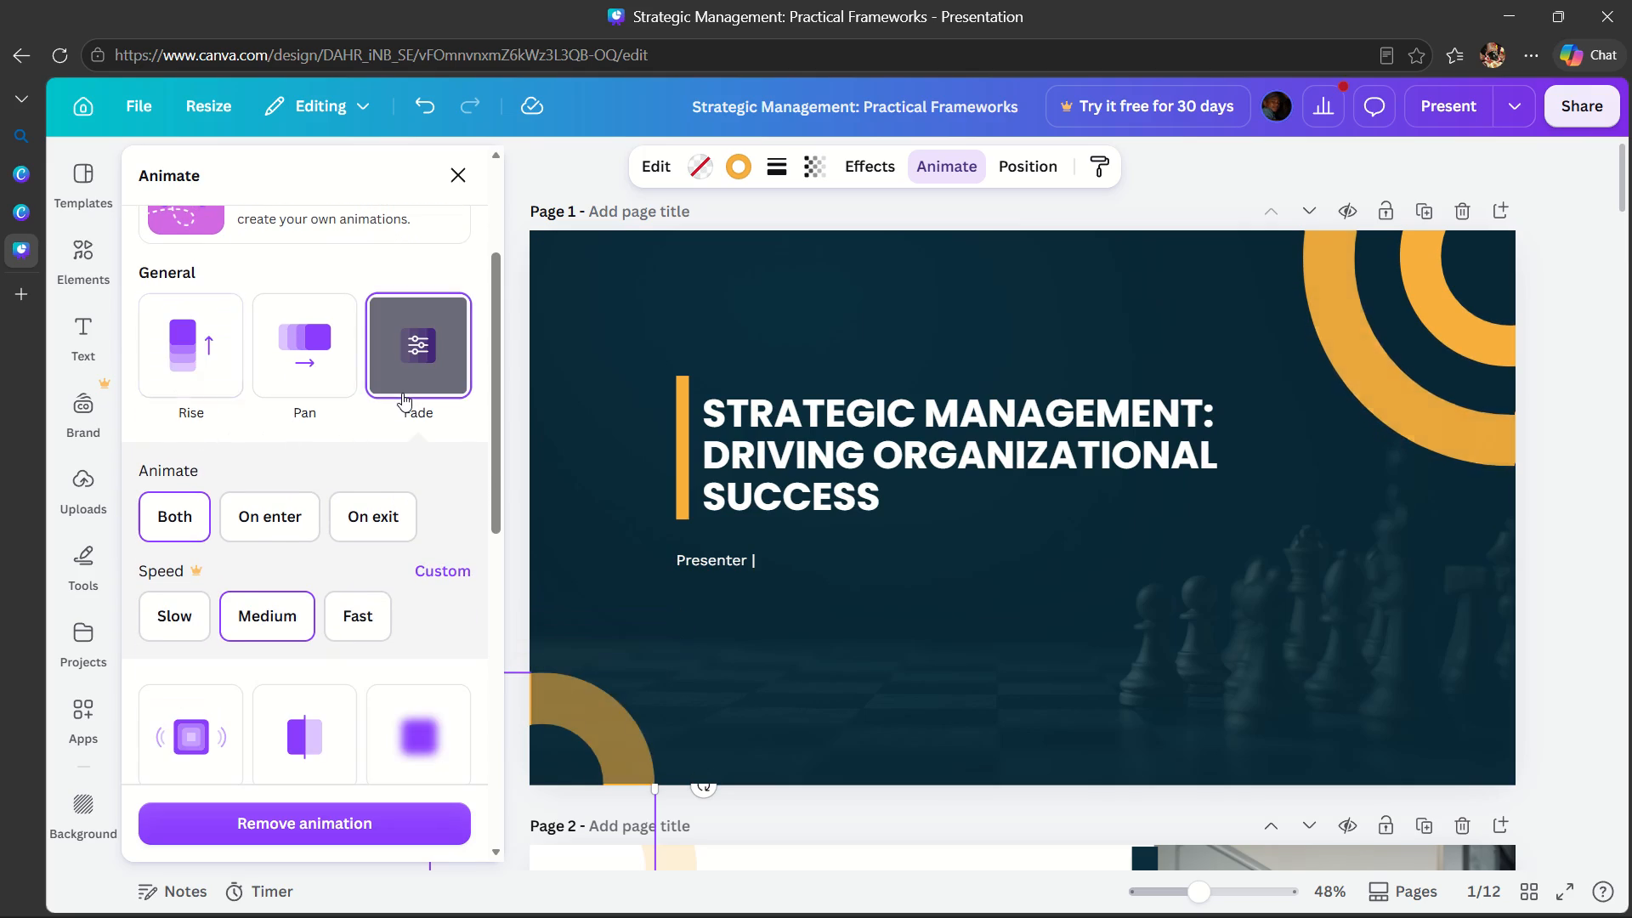
left_click(300, 372)
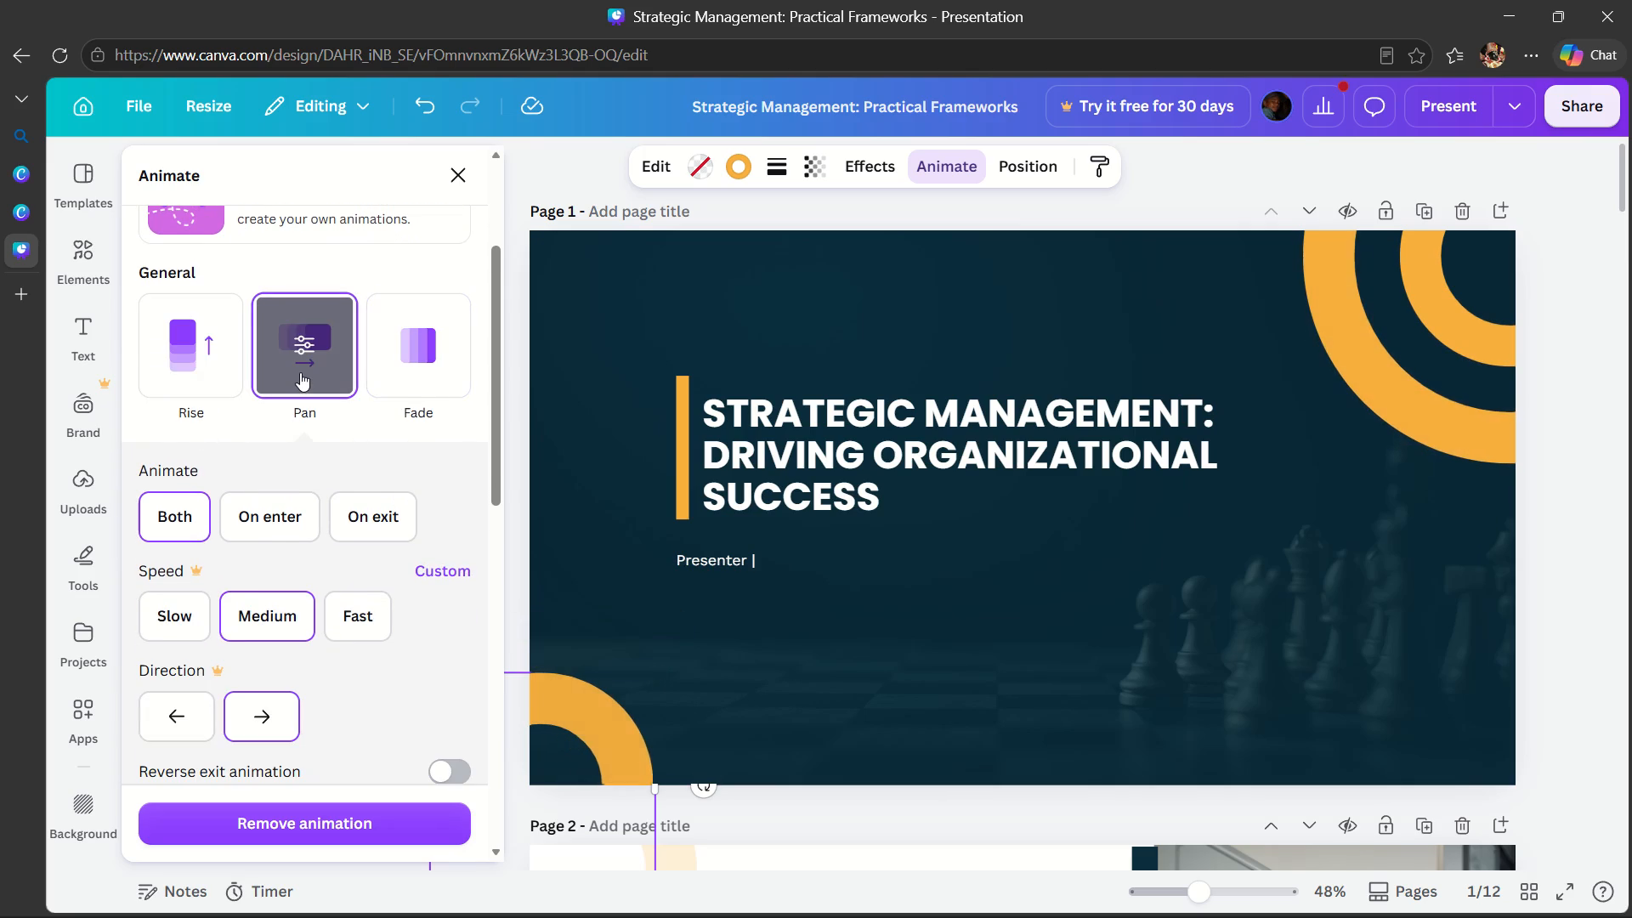
Preview the animations on pages 1 and 2 in full-screen presentation, moving back and forth between the two pages.
left_click(1397, 303)
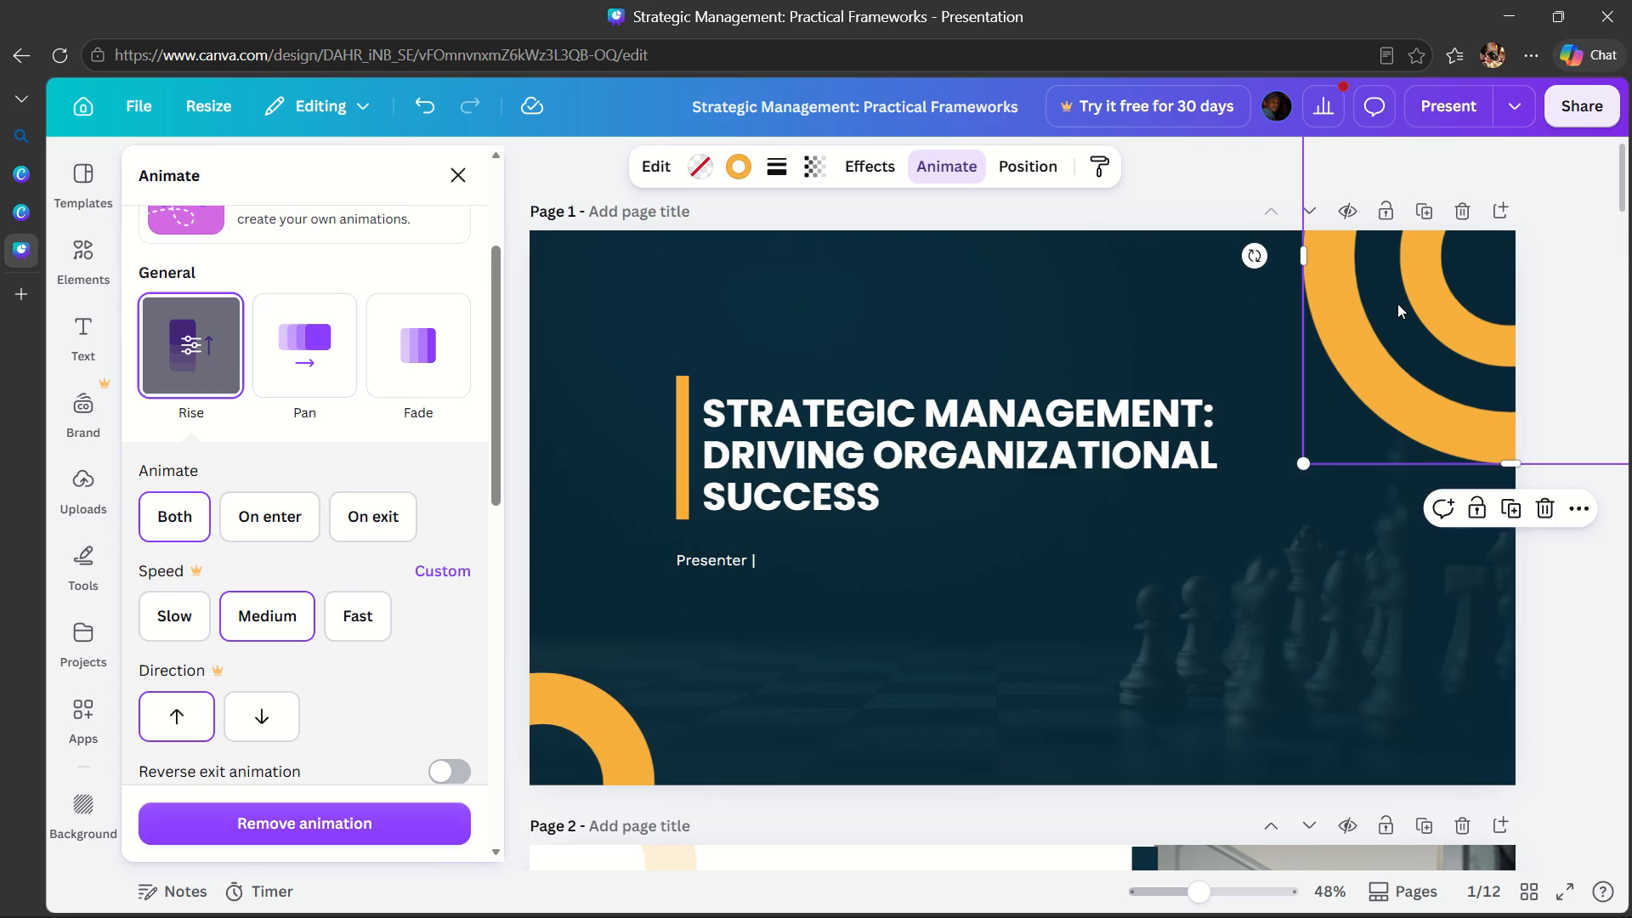
left_click(1429, 96)
key("Right")
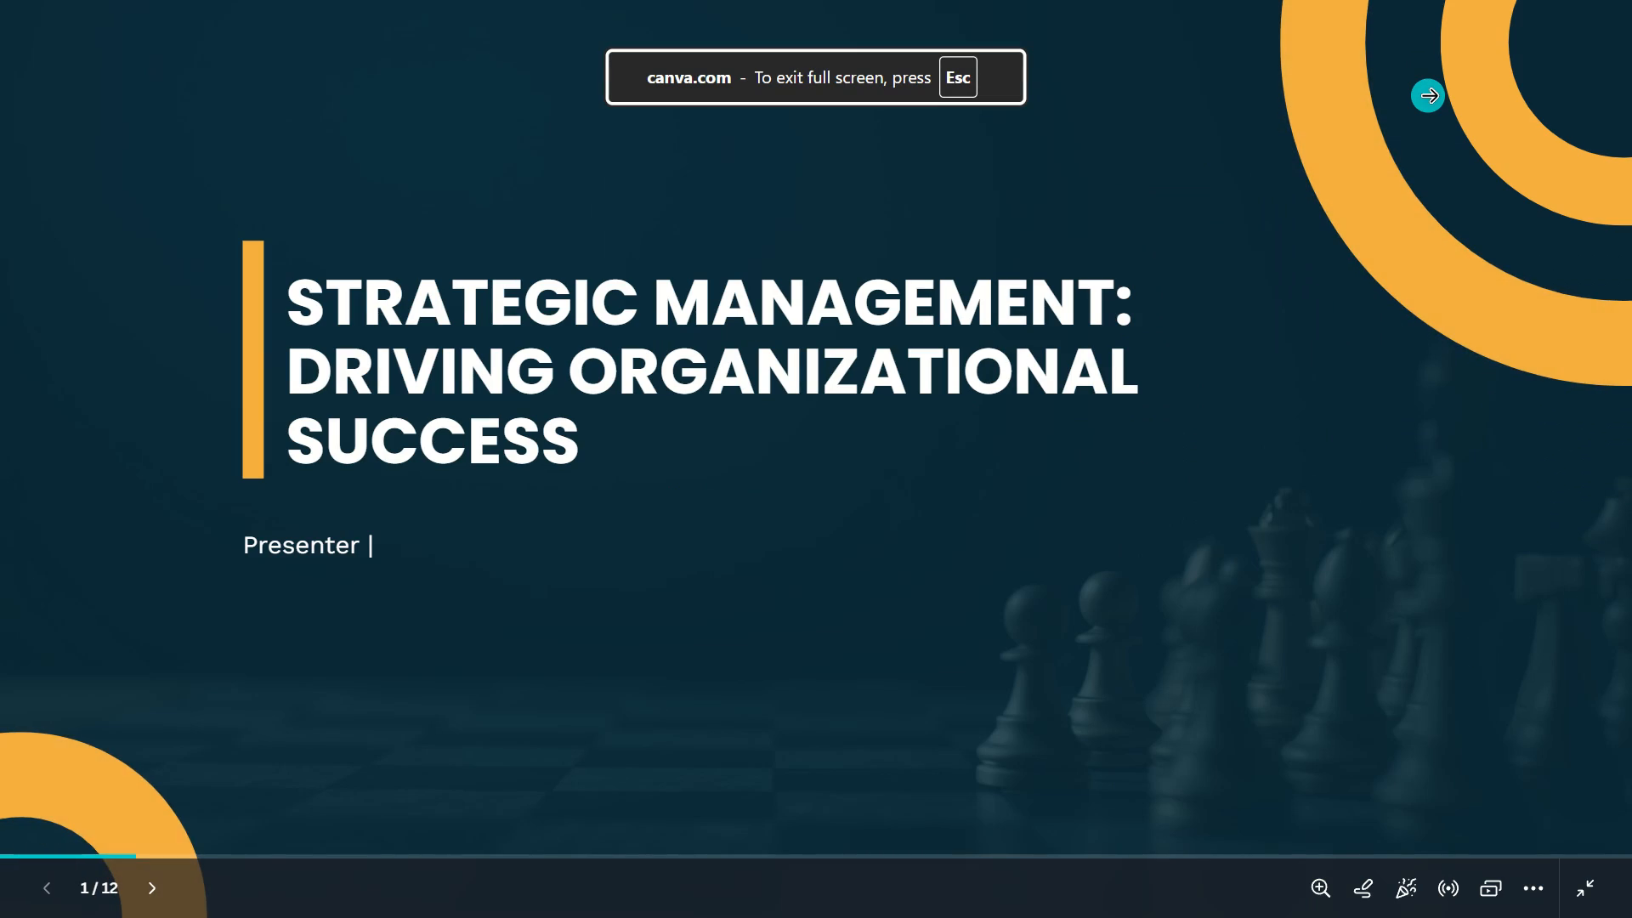
key("Left")
key("Right")
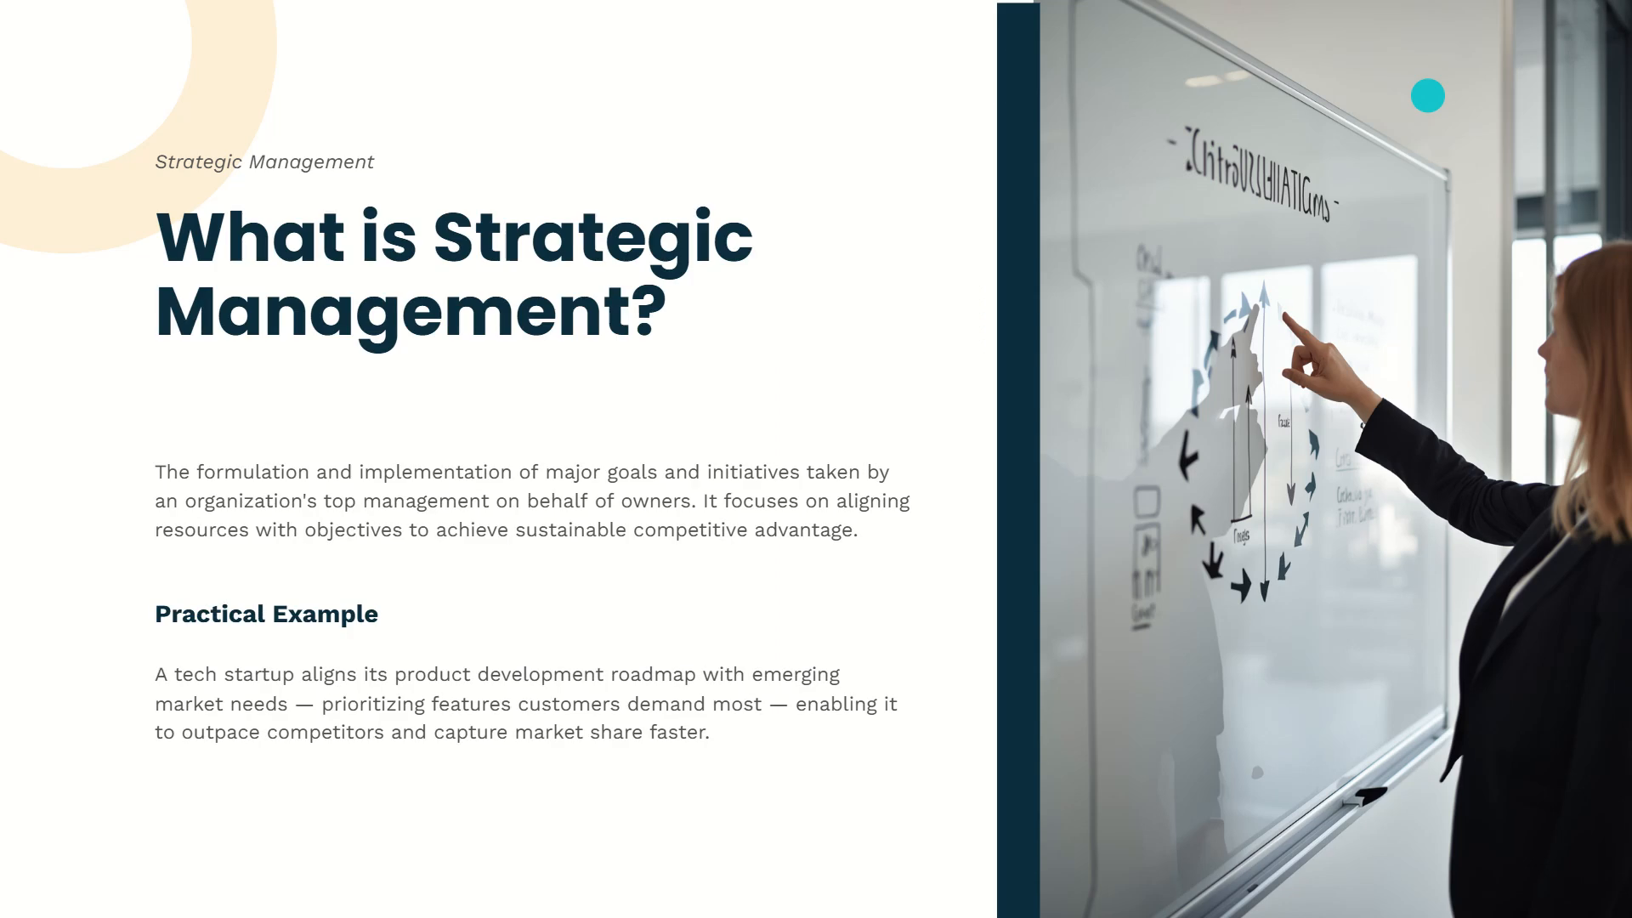
key("F1")
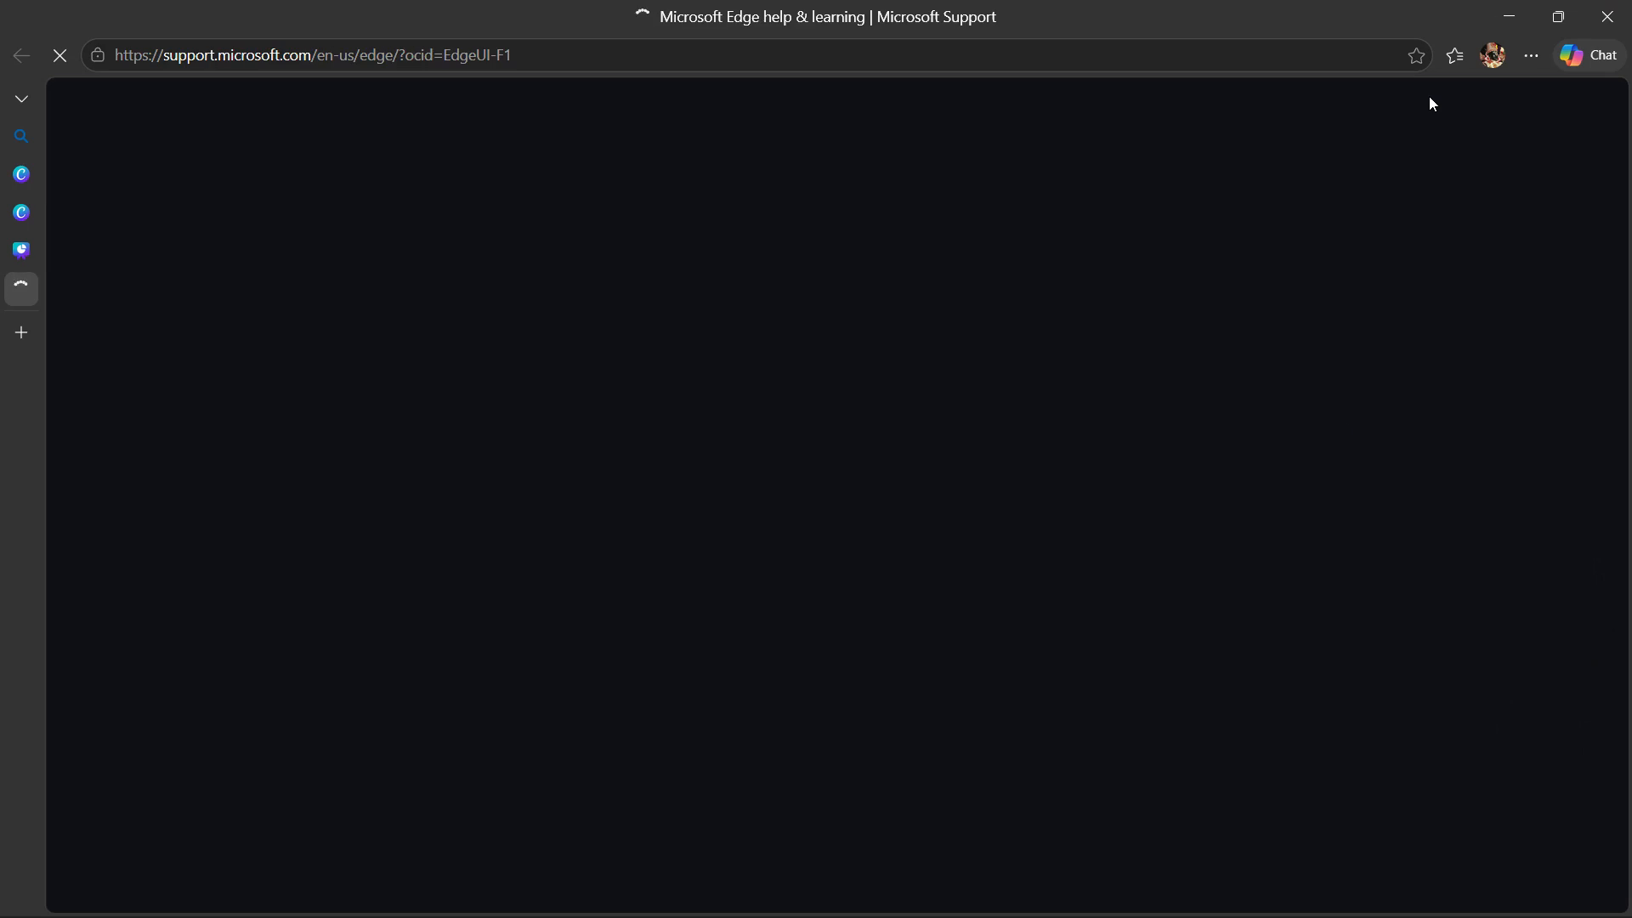
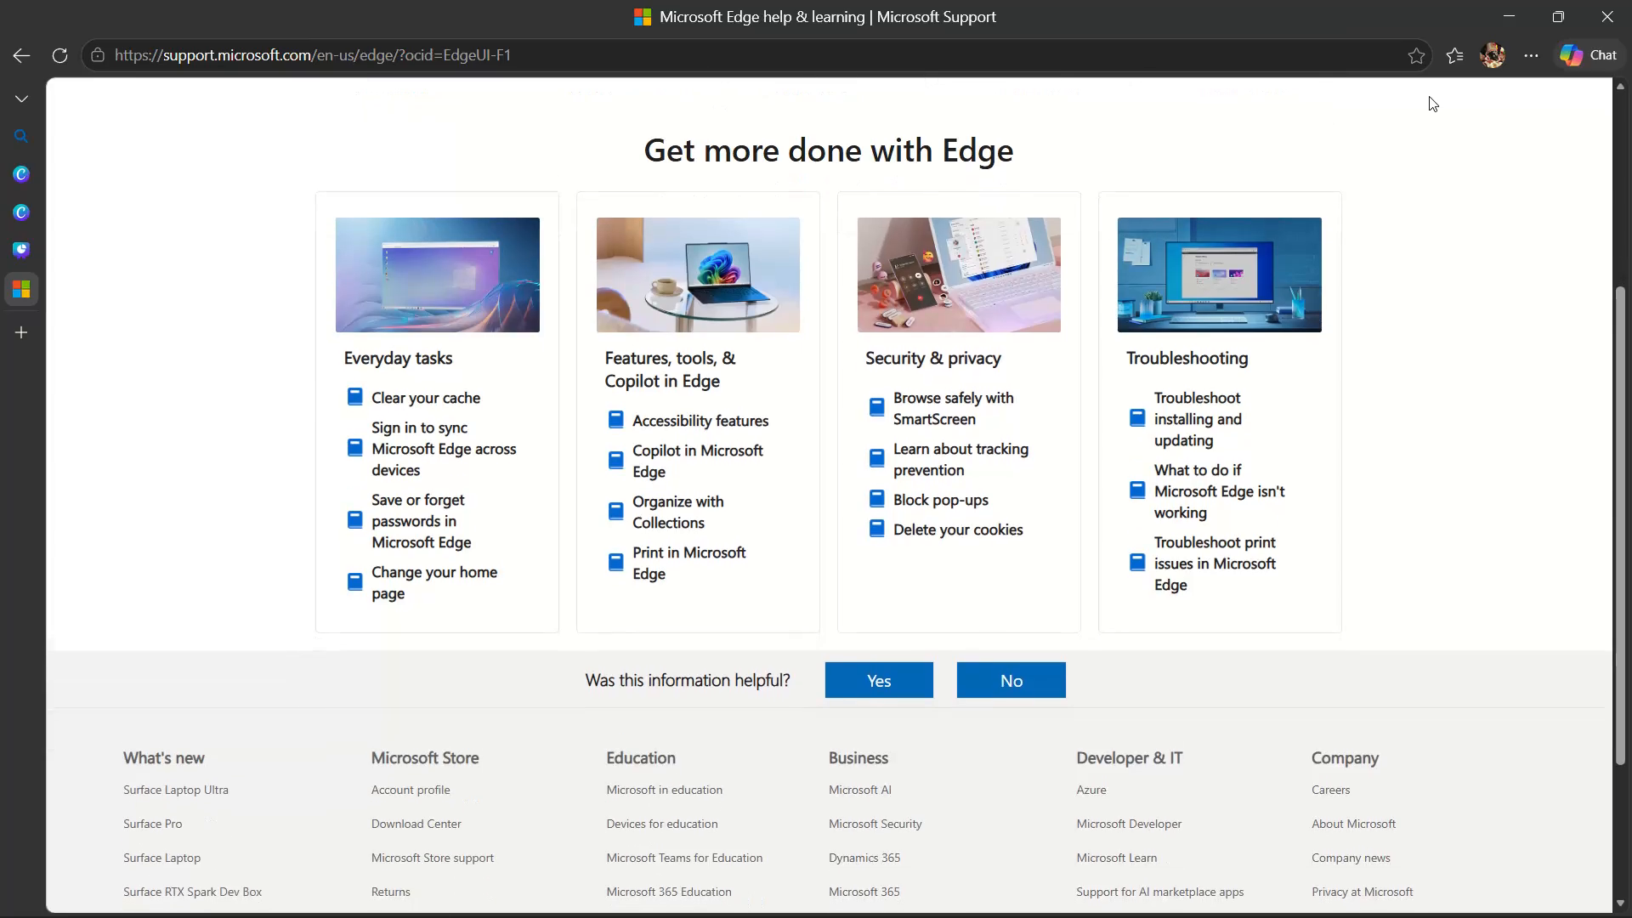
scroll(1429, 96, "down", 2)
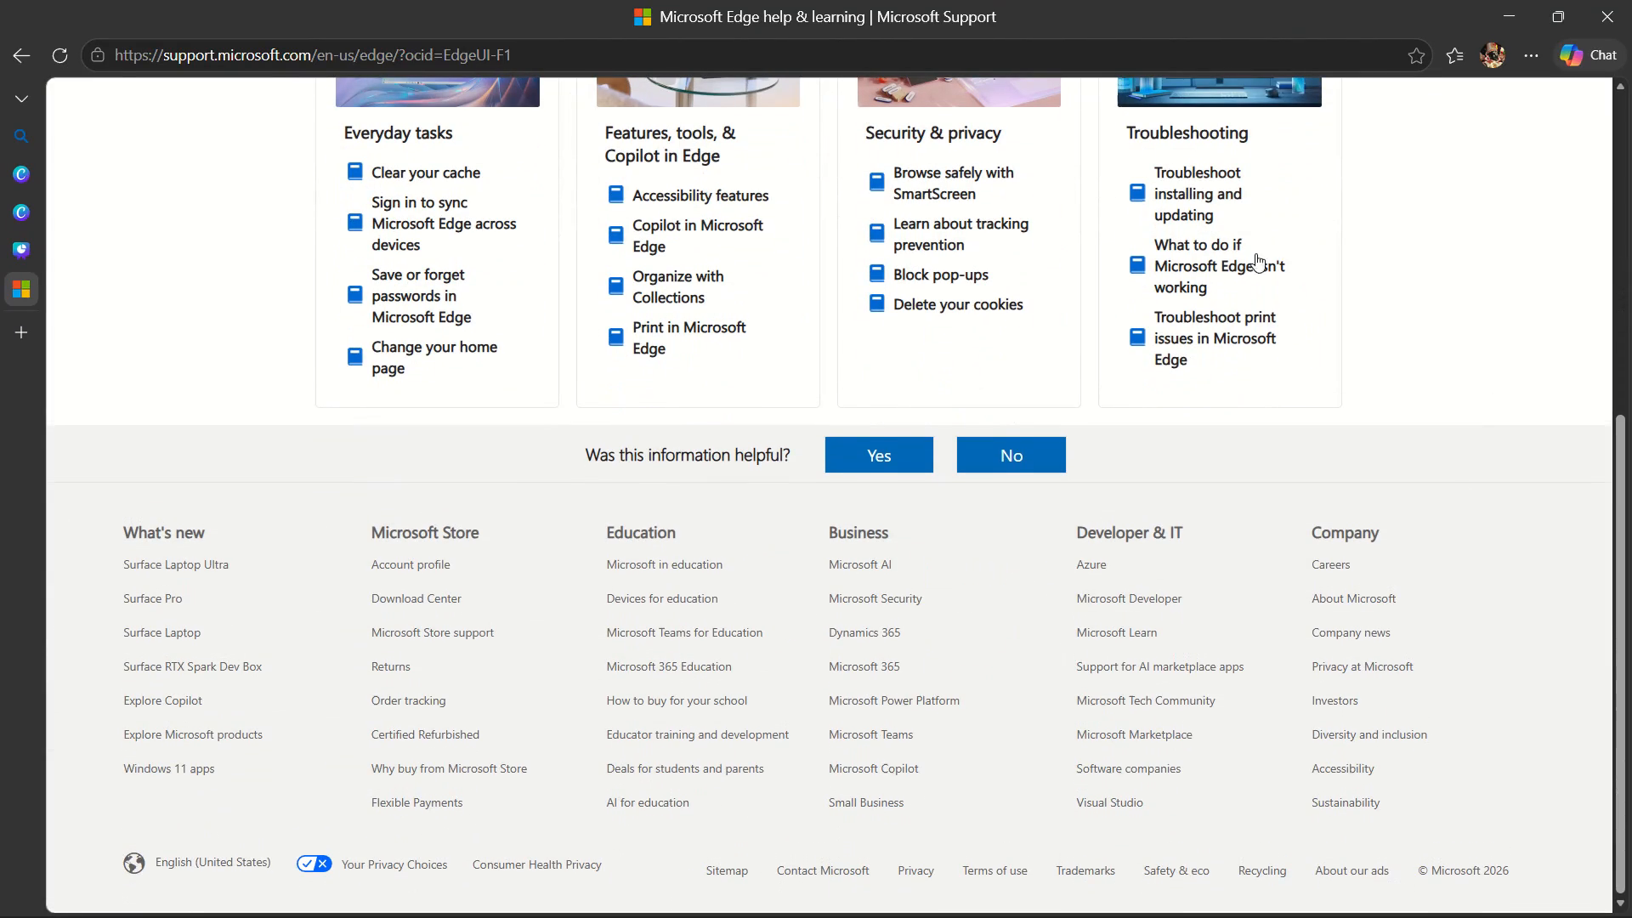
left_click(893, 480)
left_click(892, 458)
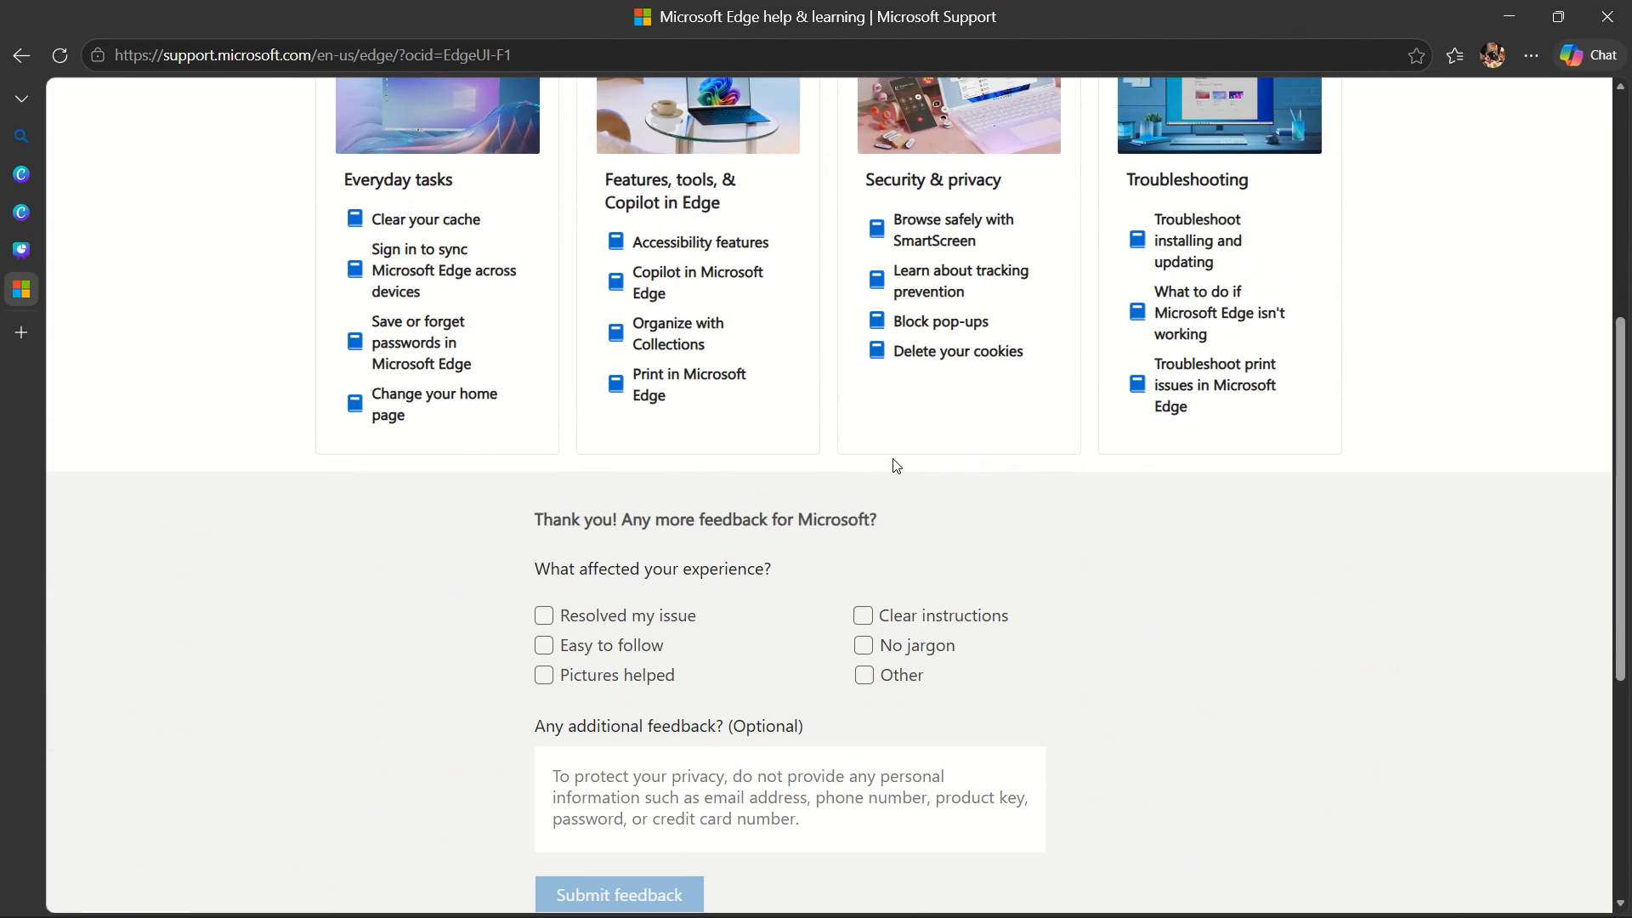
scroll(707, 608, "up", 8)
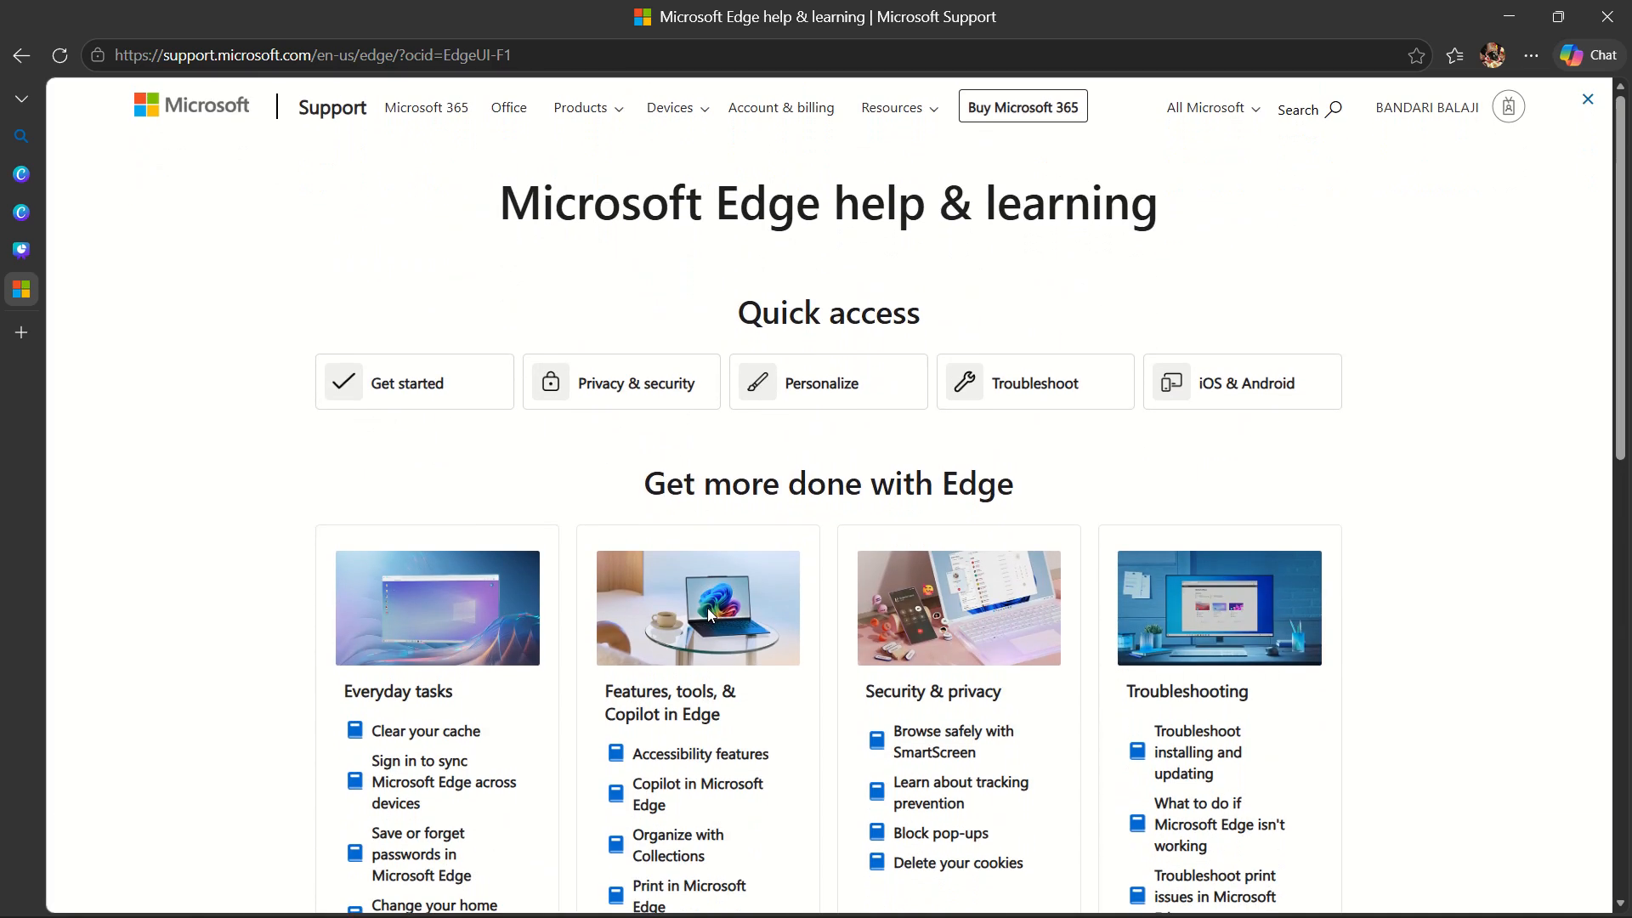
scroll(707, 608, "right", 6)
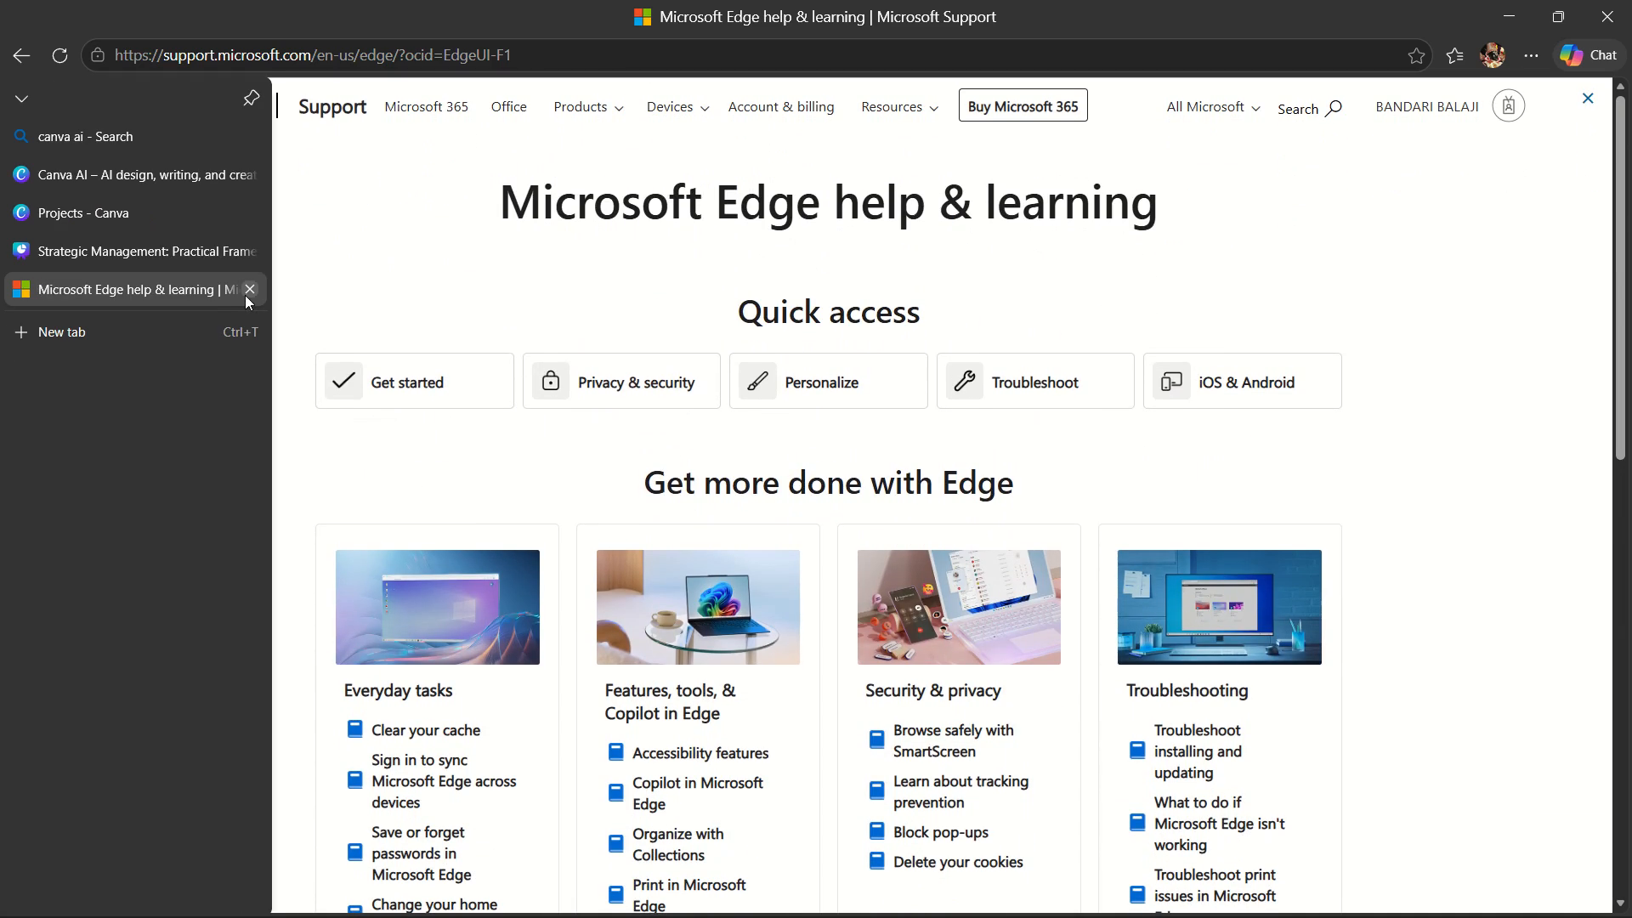
Close the Microsoft Edge help page and return to the Strategic Management: Practical Frameworks presentation.
left_click(246, 296)
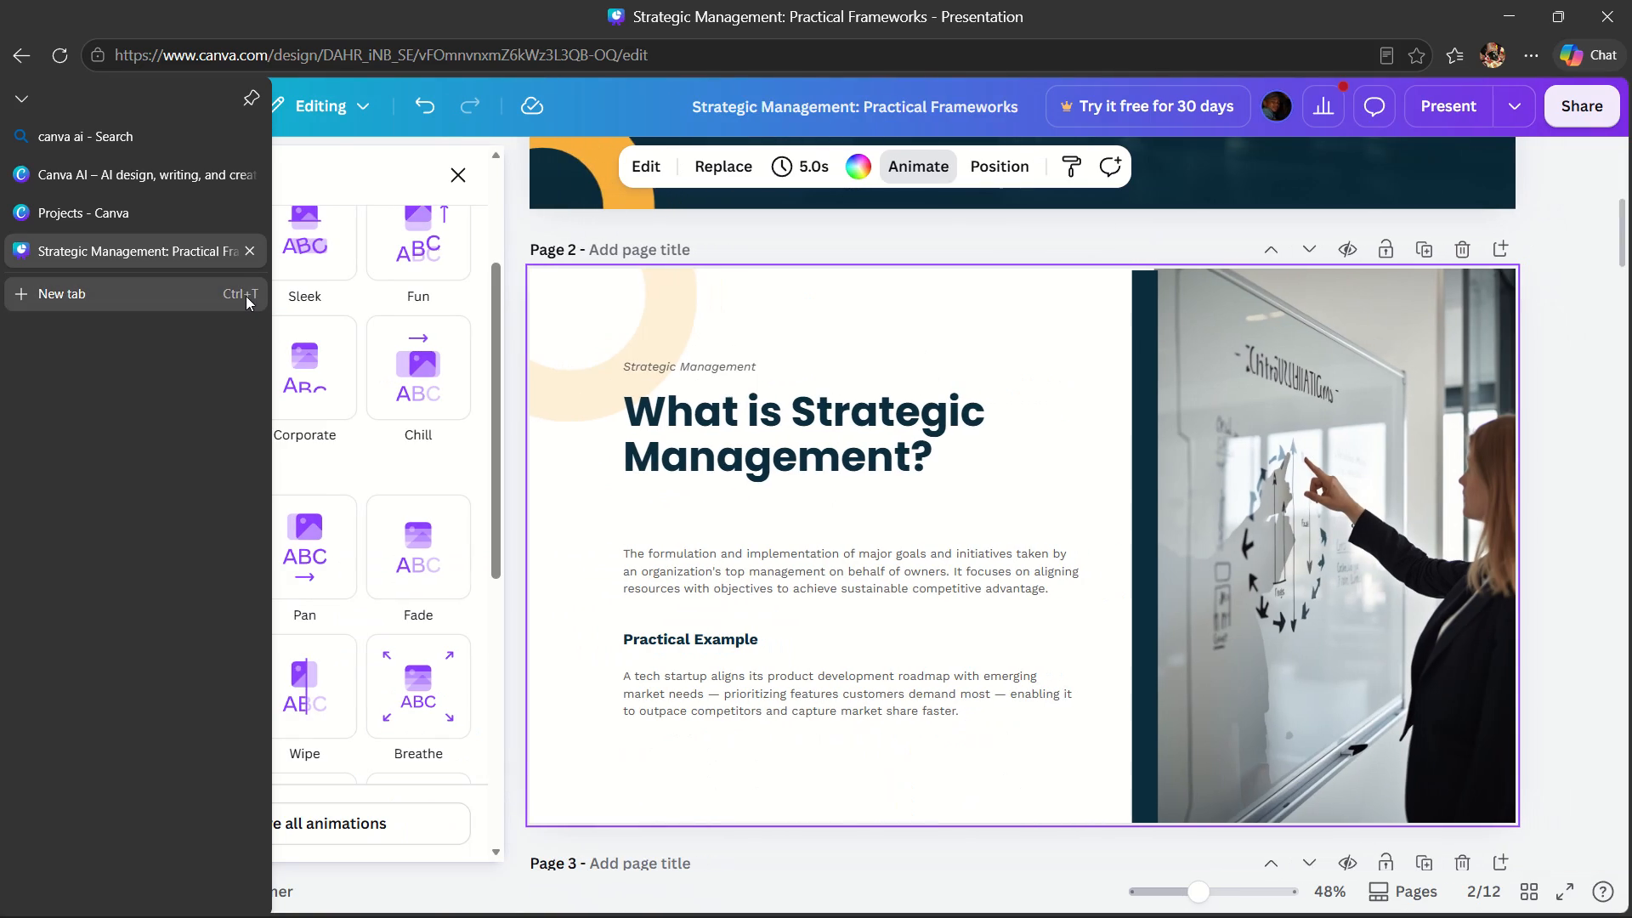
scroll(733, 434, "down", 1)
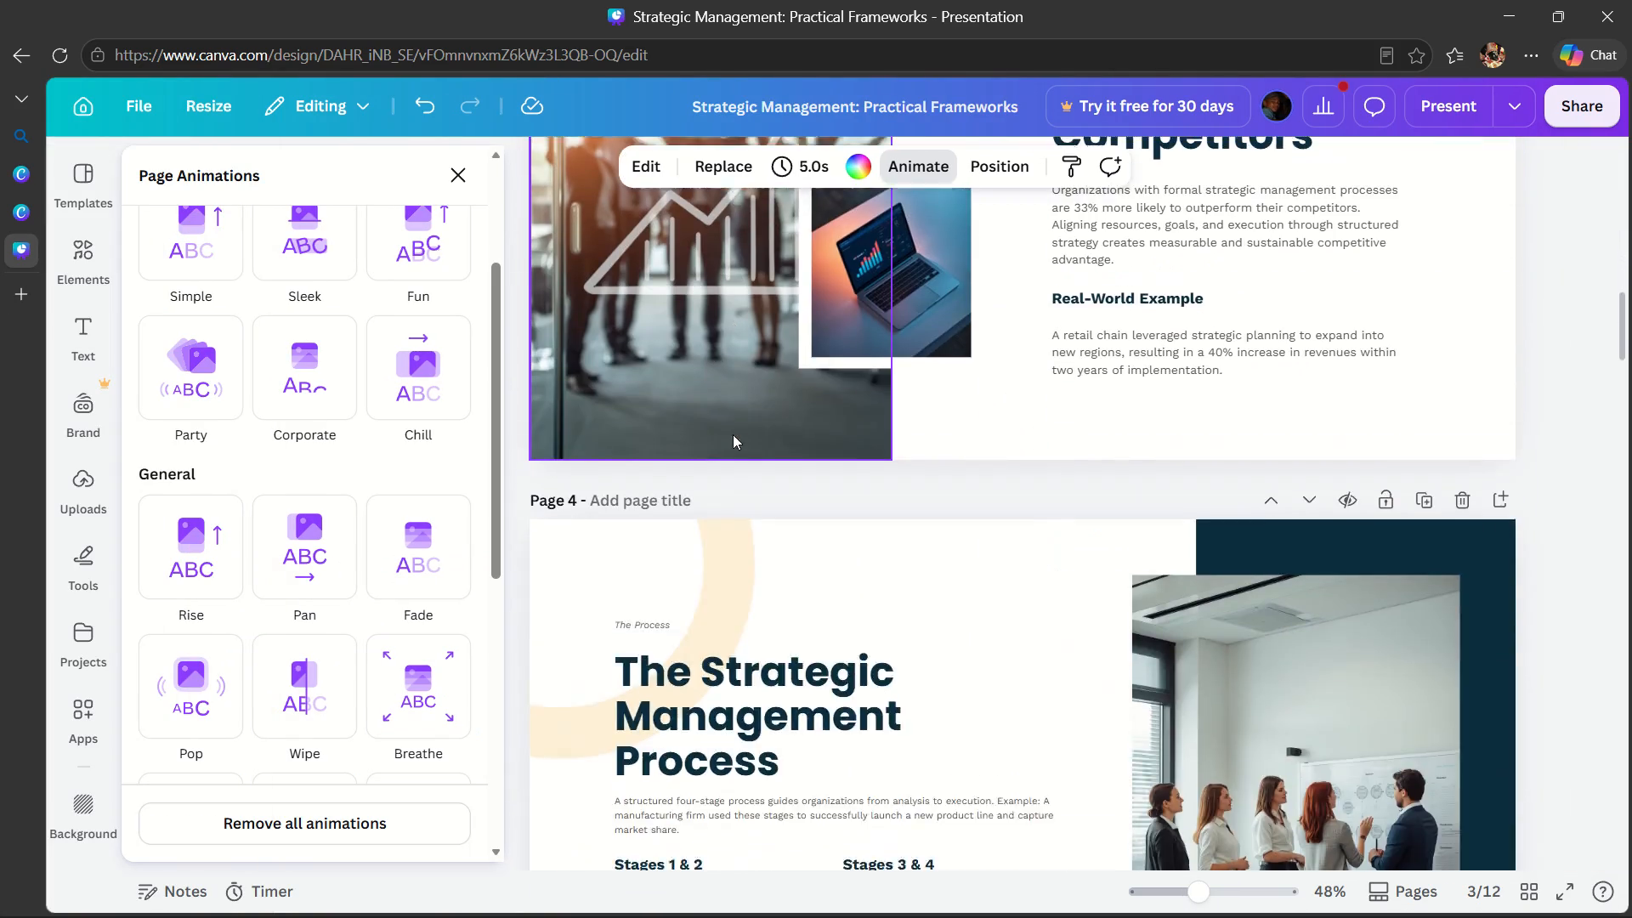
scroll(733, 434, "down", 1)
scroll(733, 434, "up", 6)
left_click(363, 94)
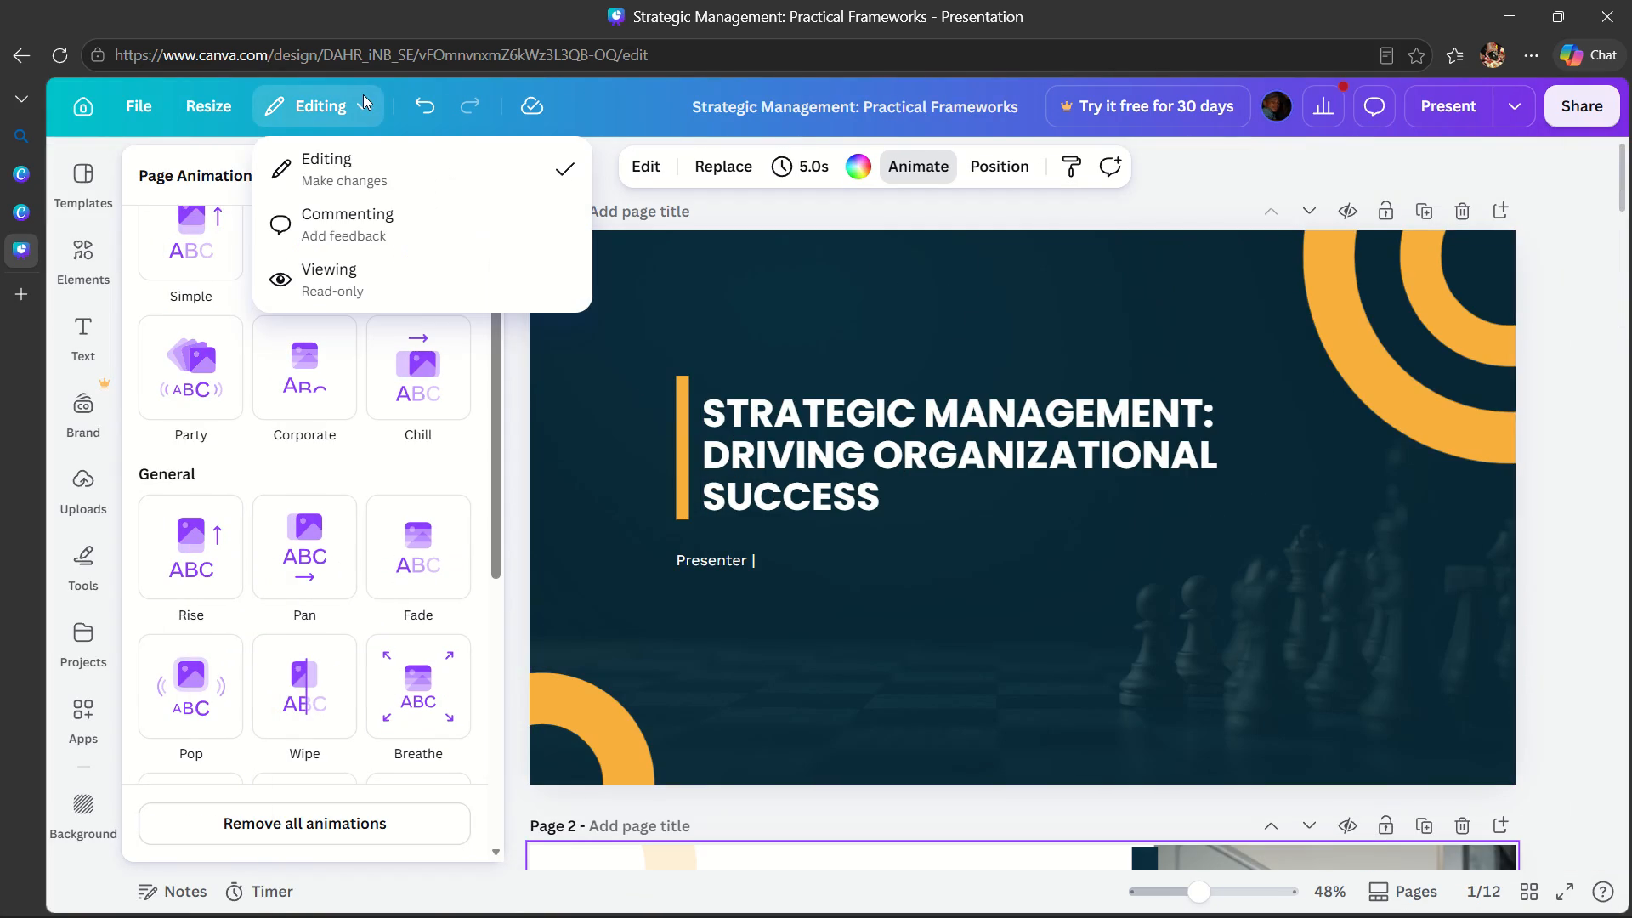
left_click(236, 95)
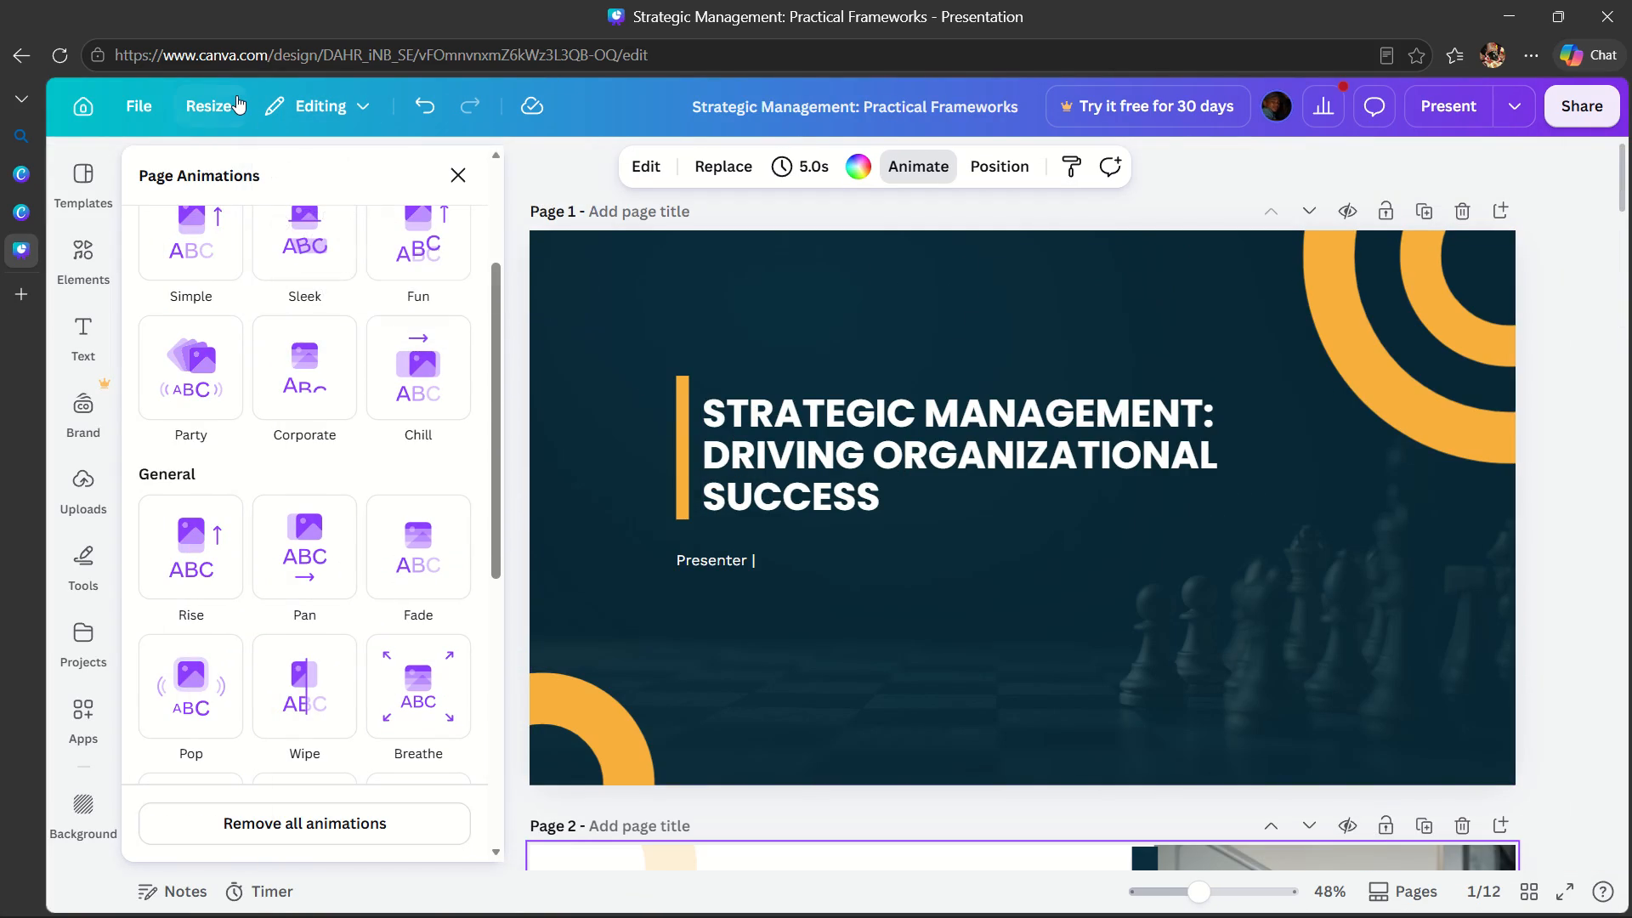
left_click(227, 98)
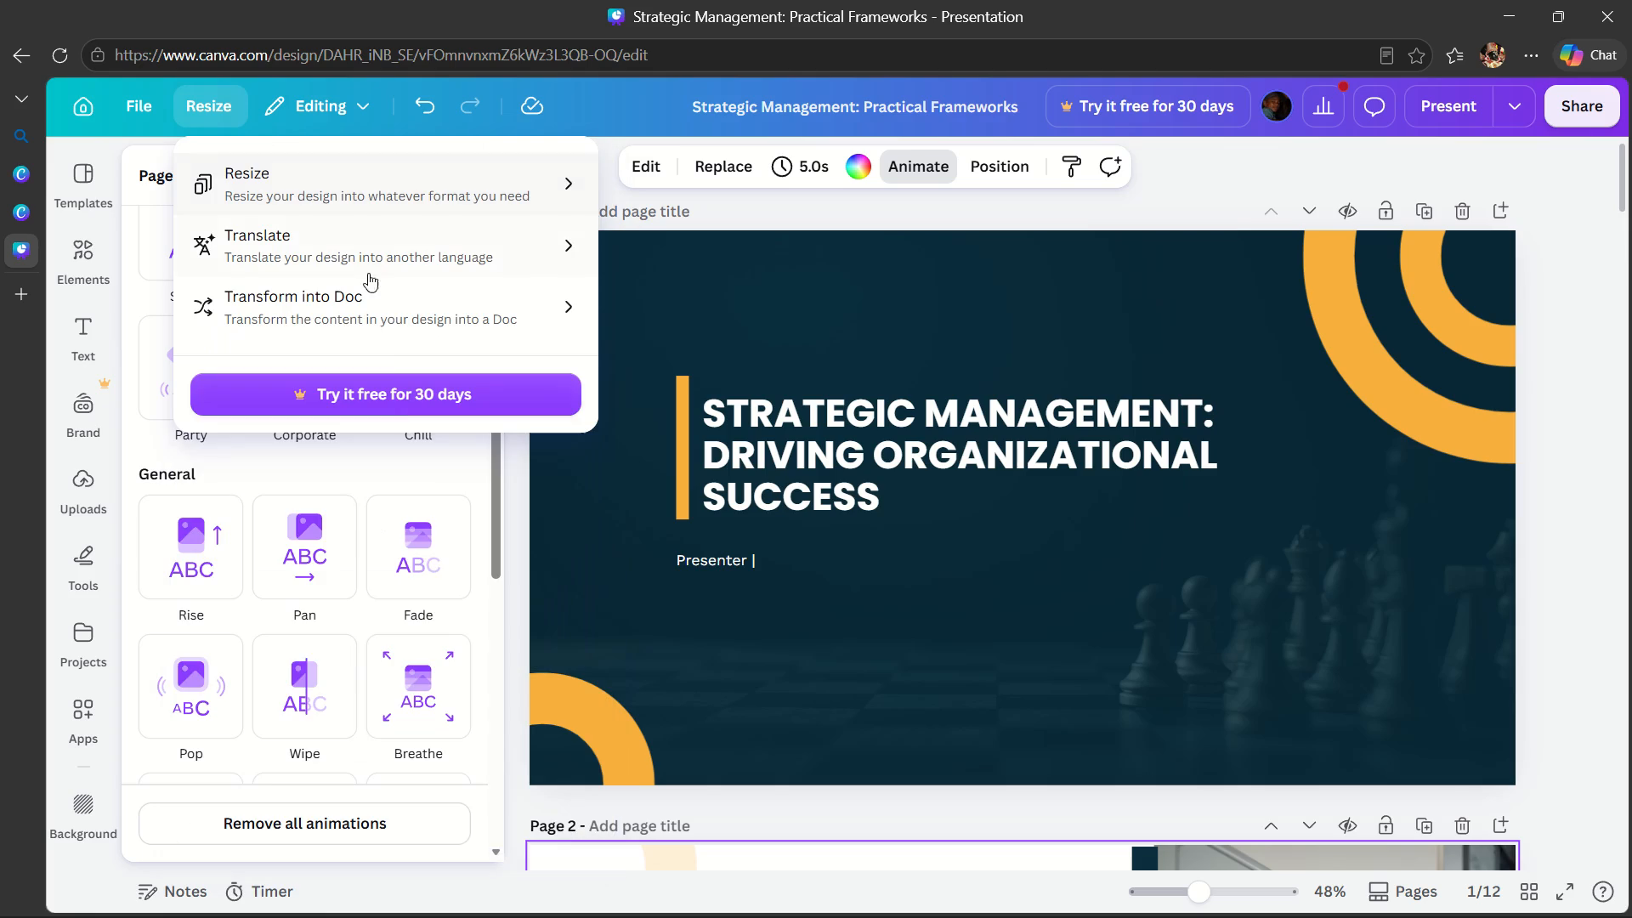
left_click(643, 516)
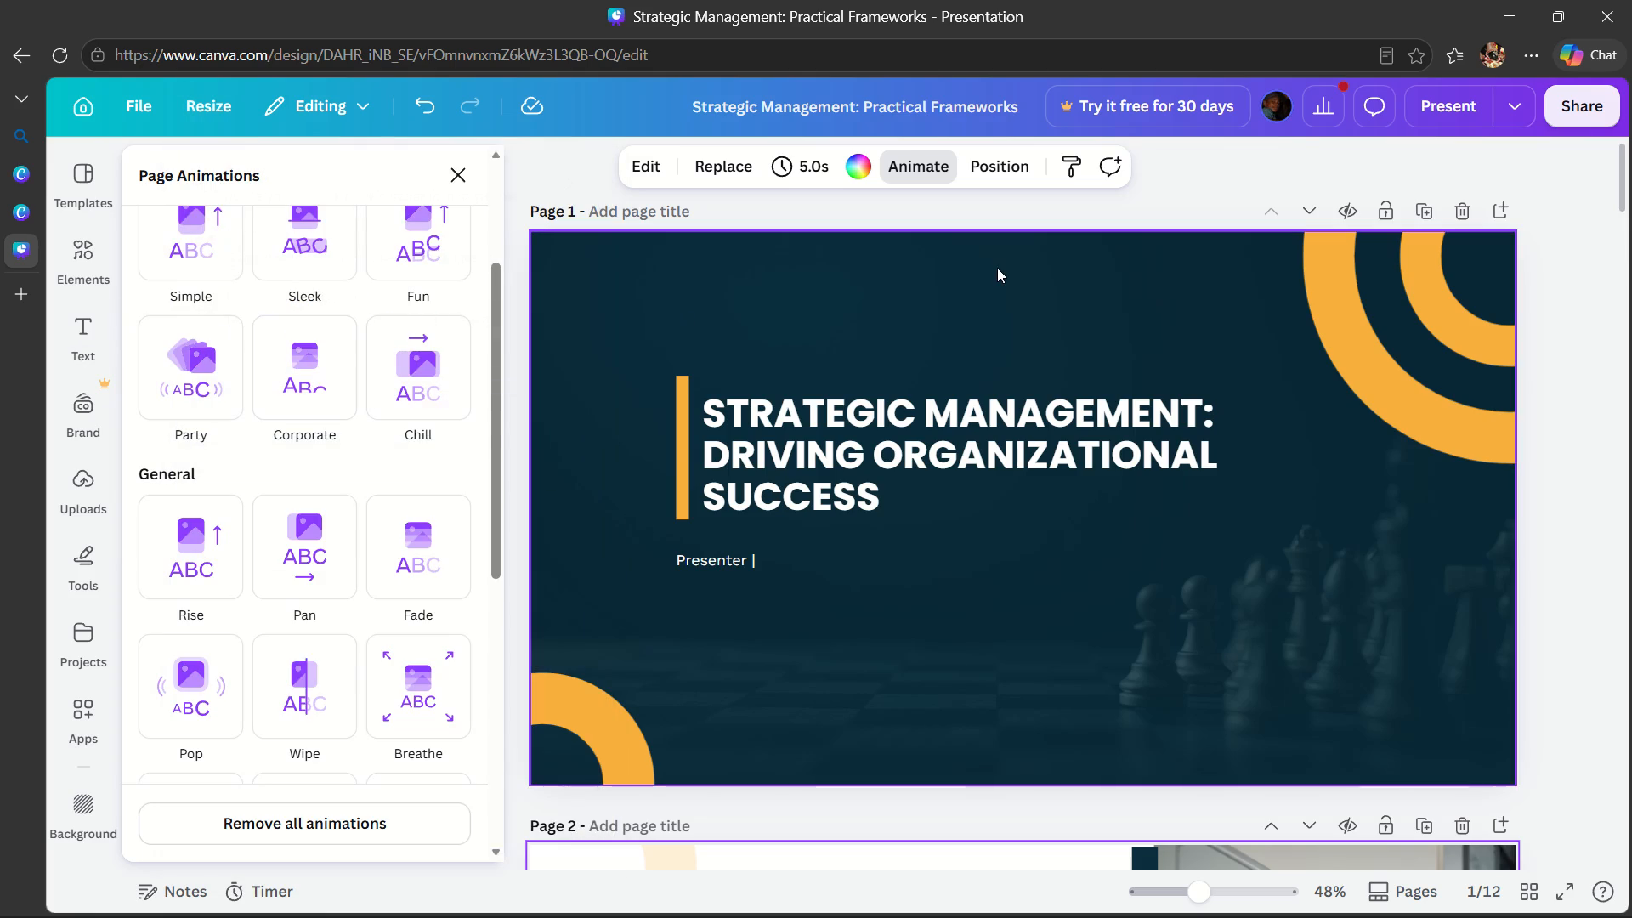
Browse the suggested presentation templates and open the black Group Project template.
left_click(50, 190)
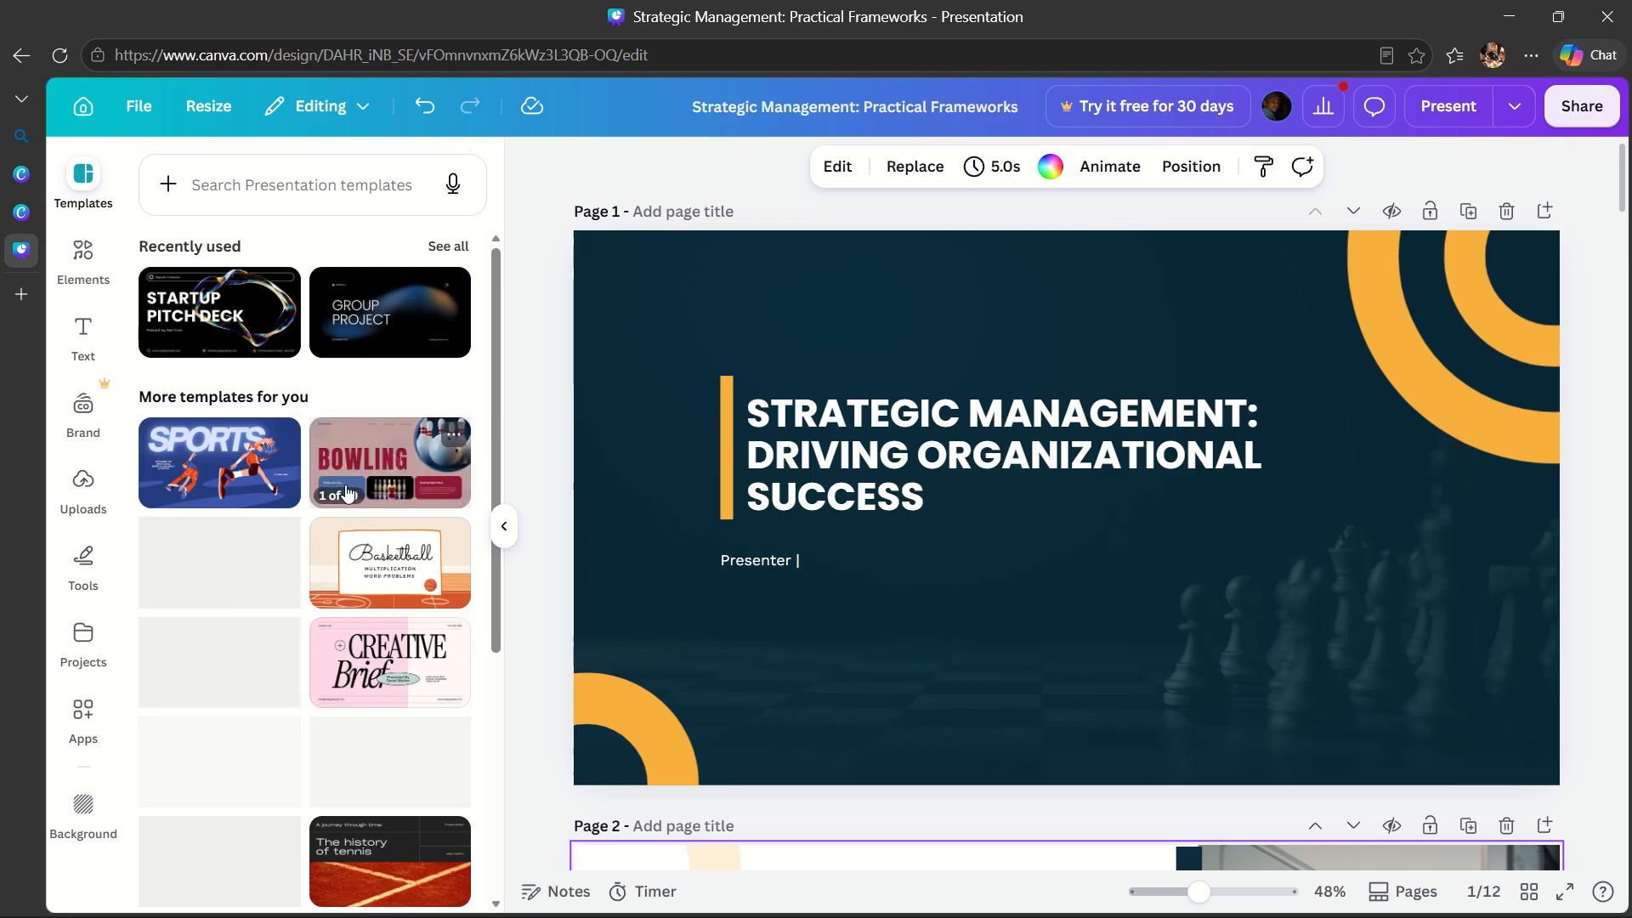
scroll(345, 484, "down", 6)
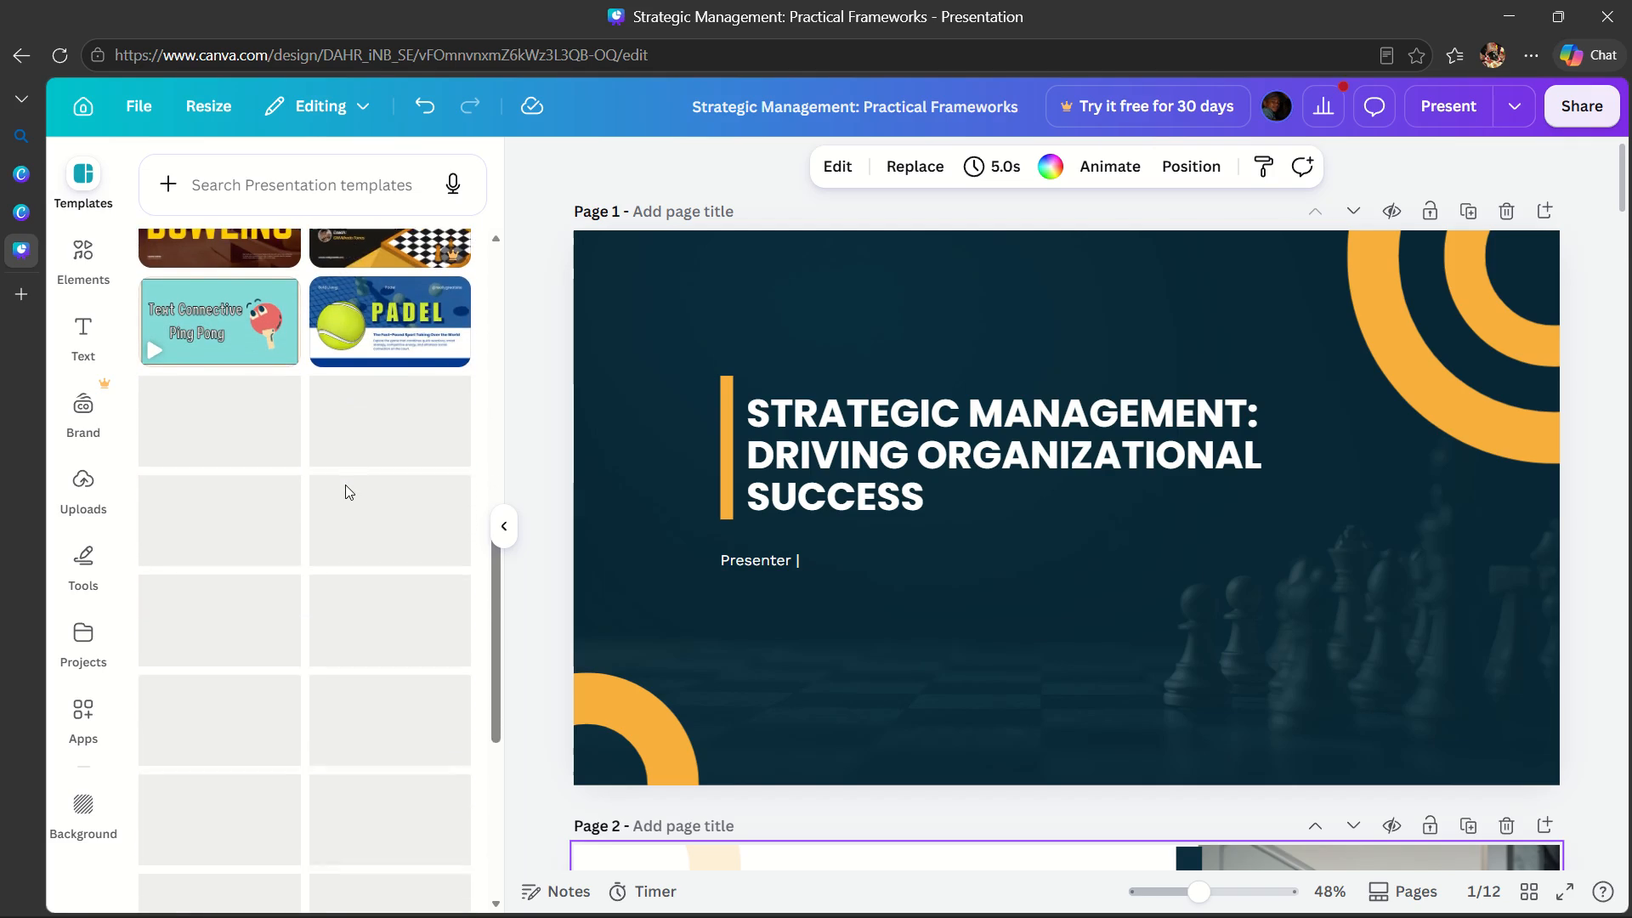
scroll(345, 484, "down", 5)
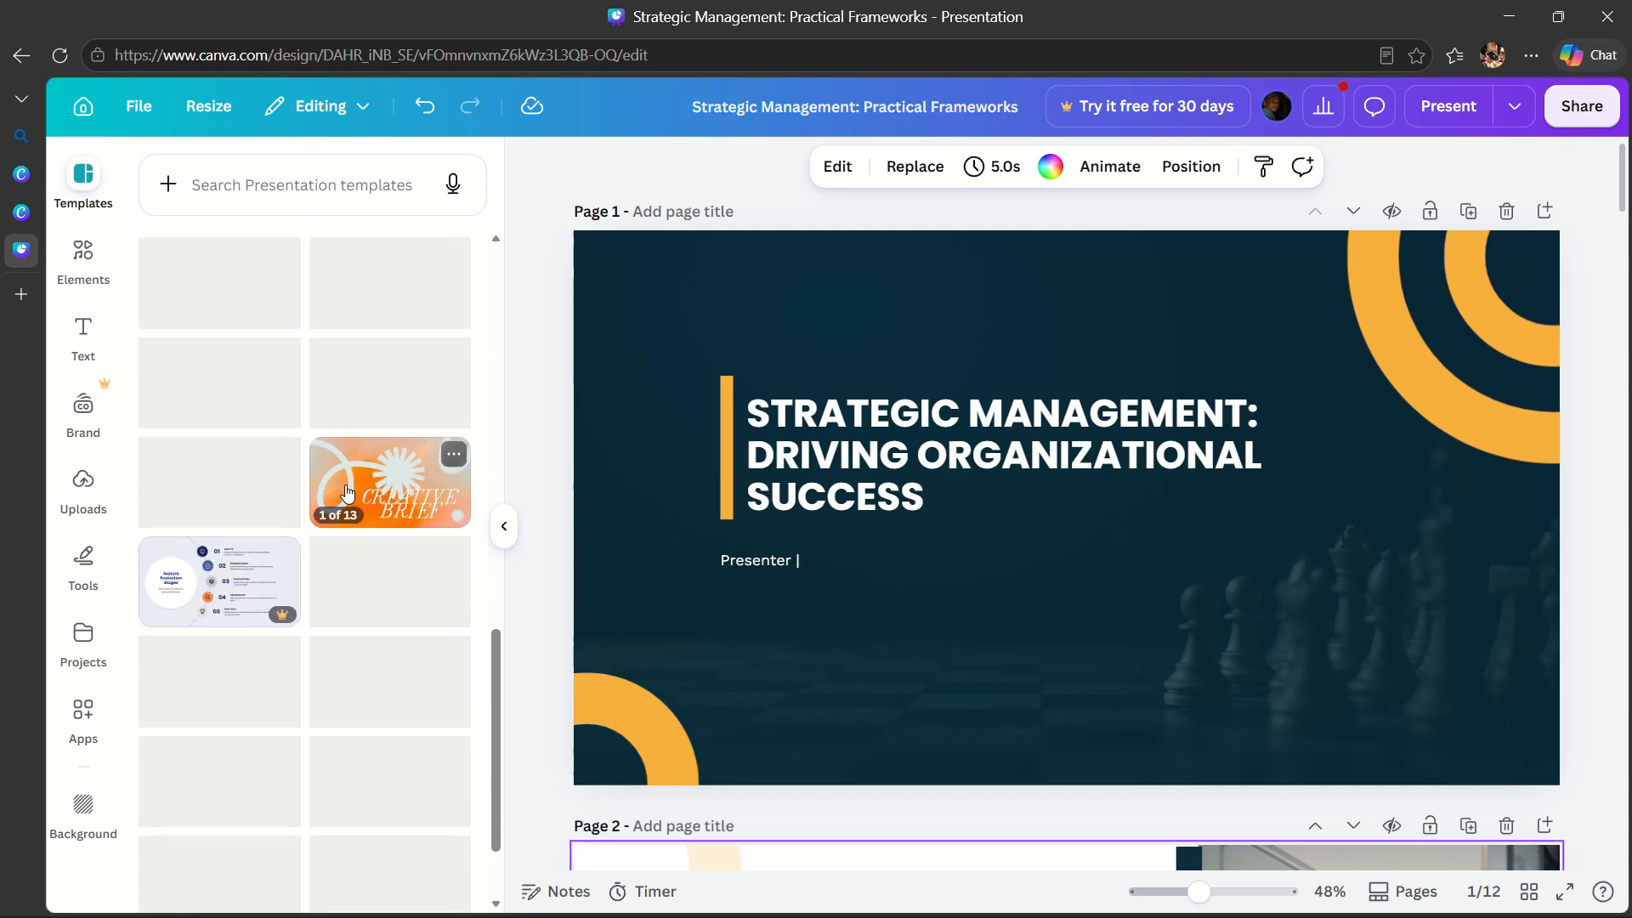
scroll(345, 484, "down", 3)
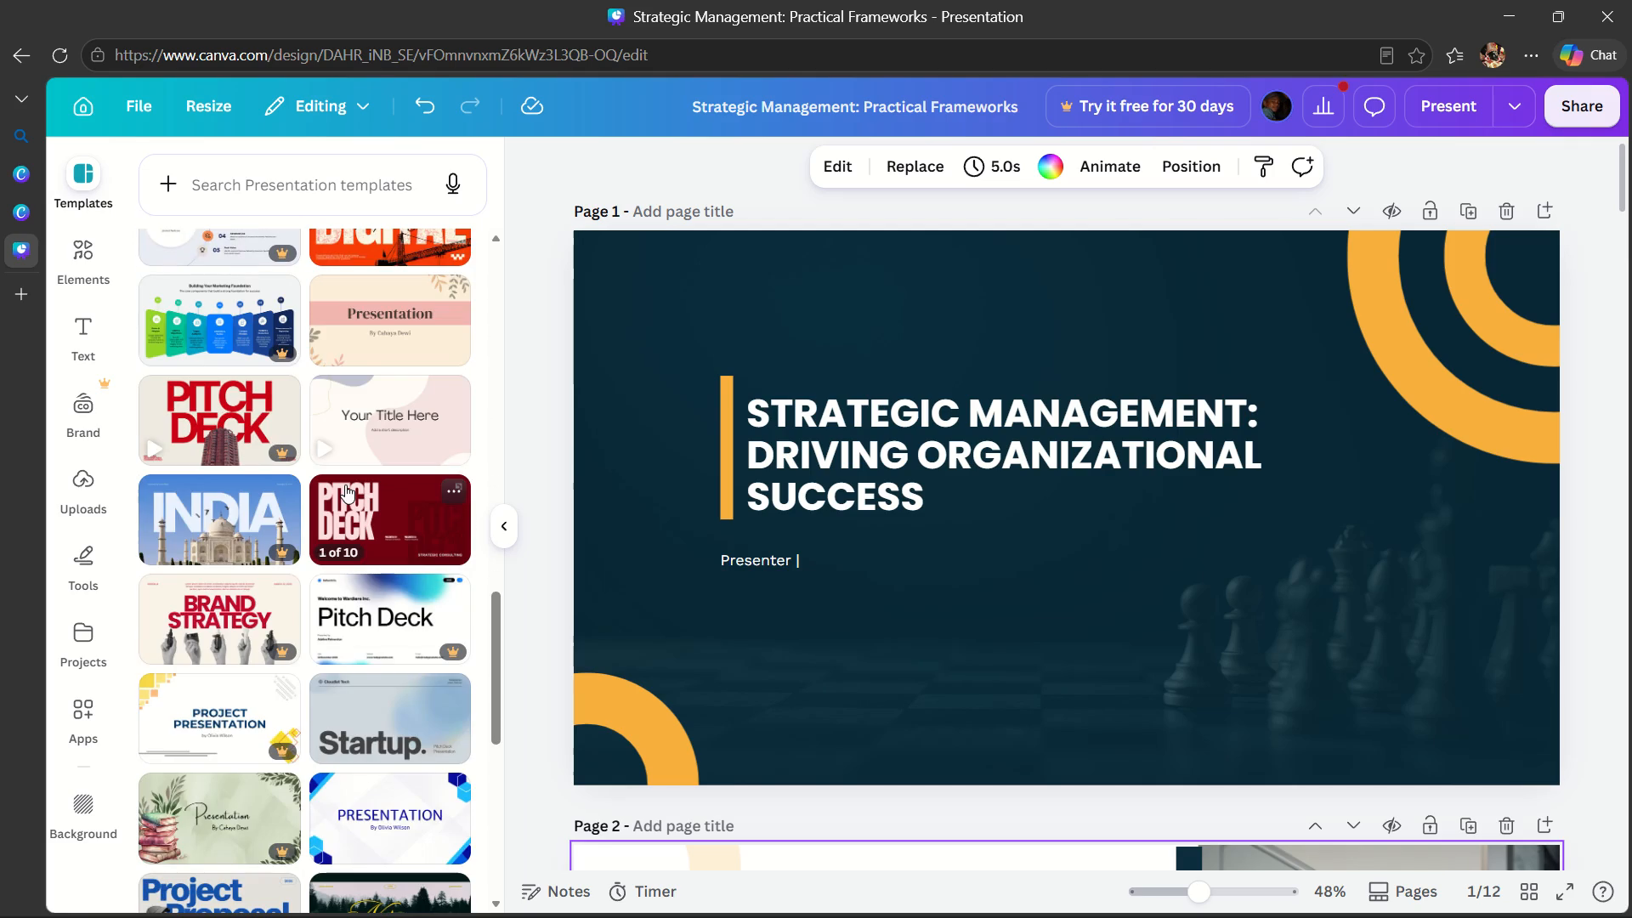
scroll(345, 484, "down", 5)
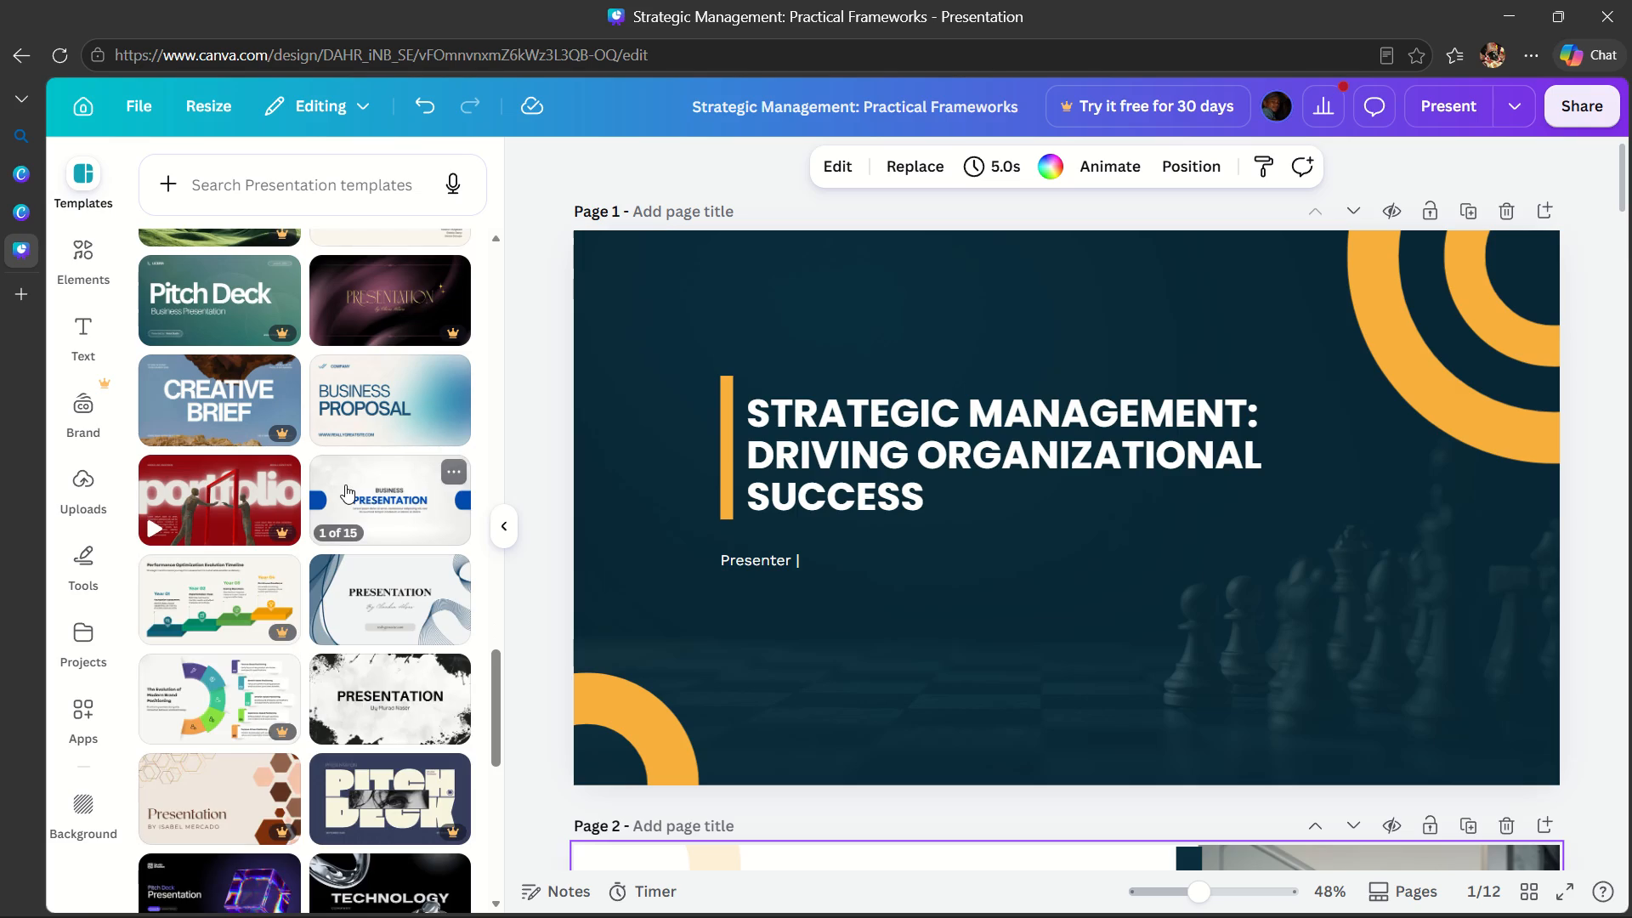
scroll(345, 484, "down", 4)
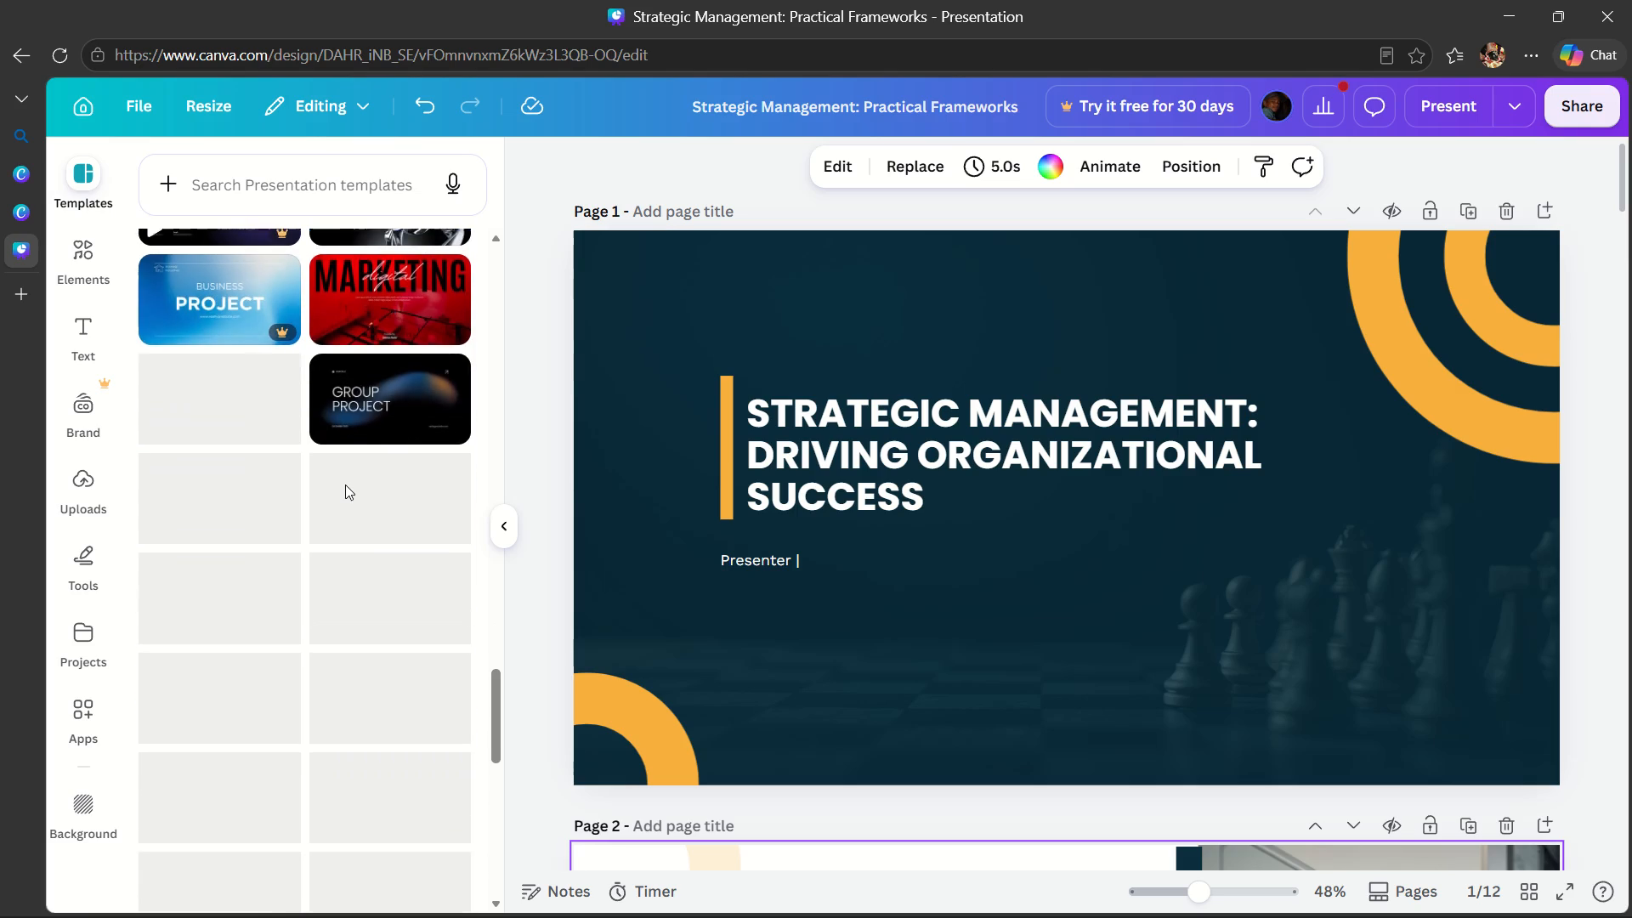
scroll(345, 484, "down", 1)
left_click(377, 416)
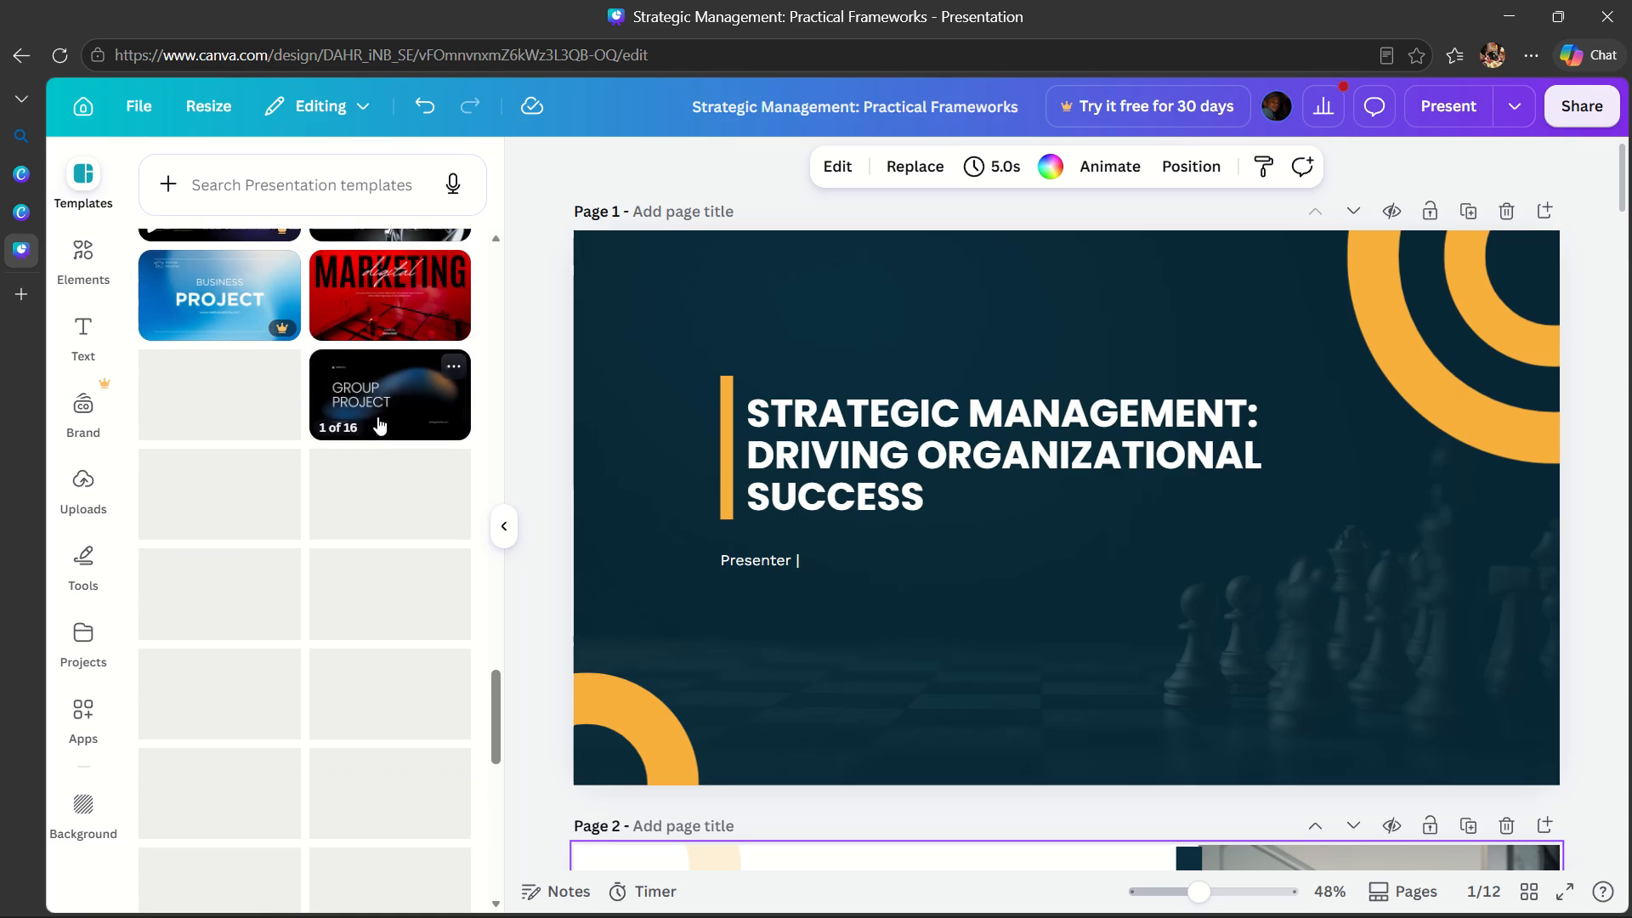
left_click(377, 416)
triple_click(377, 416)
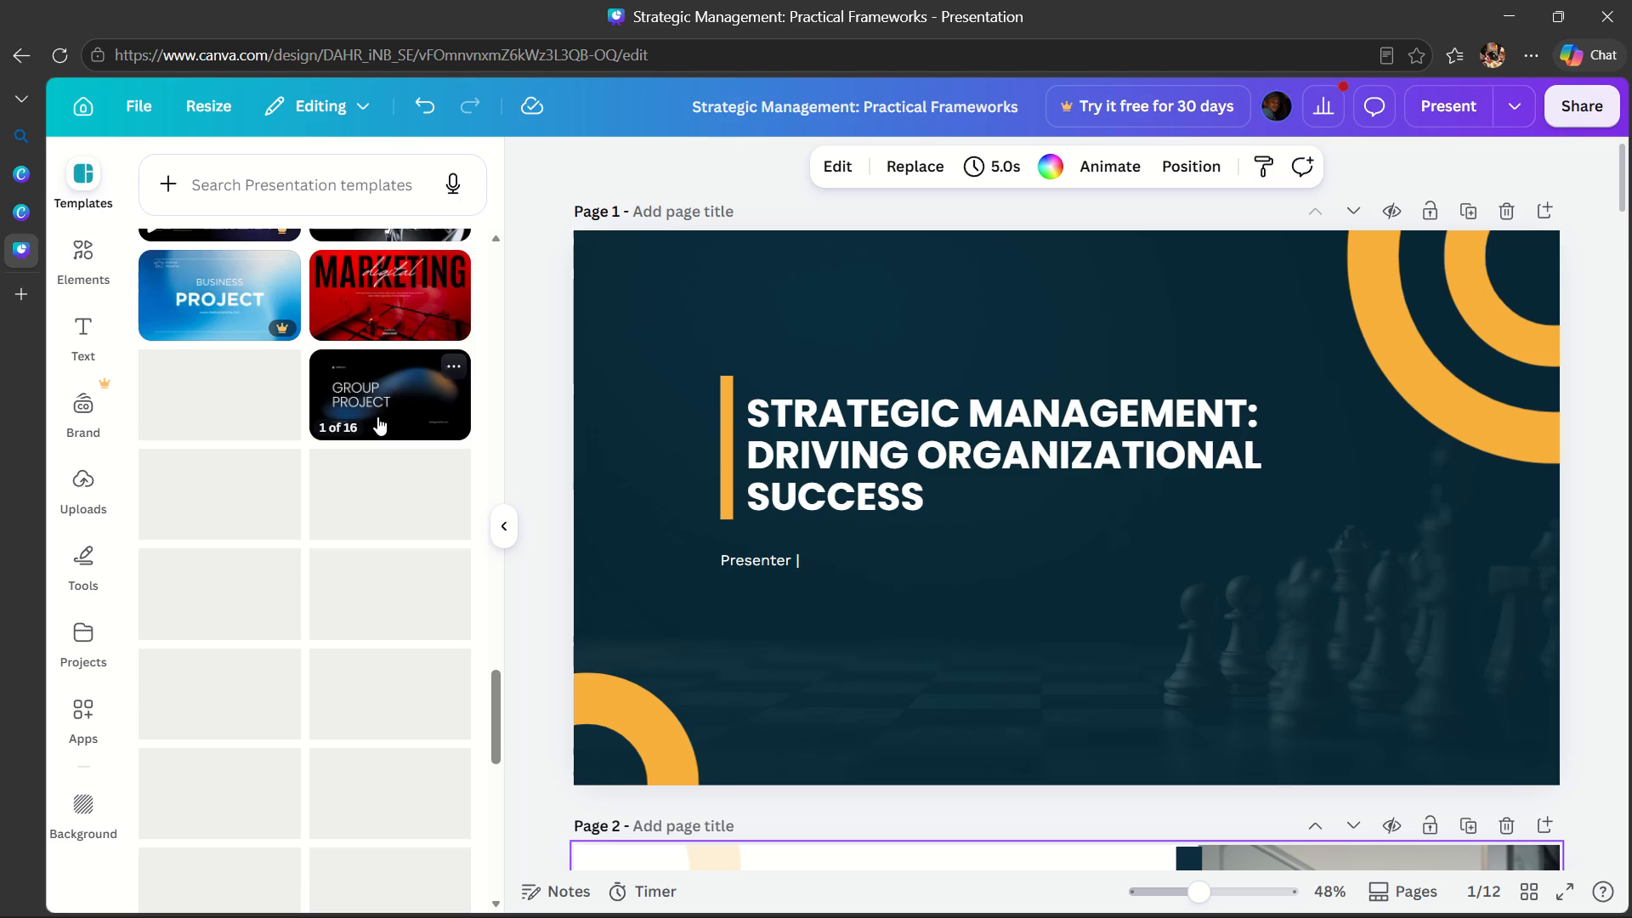
triple_click(377, 416)
double_click(377, 416)
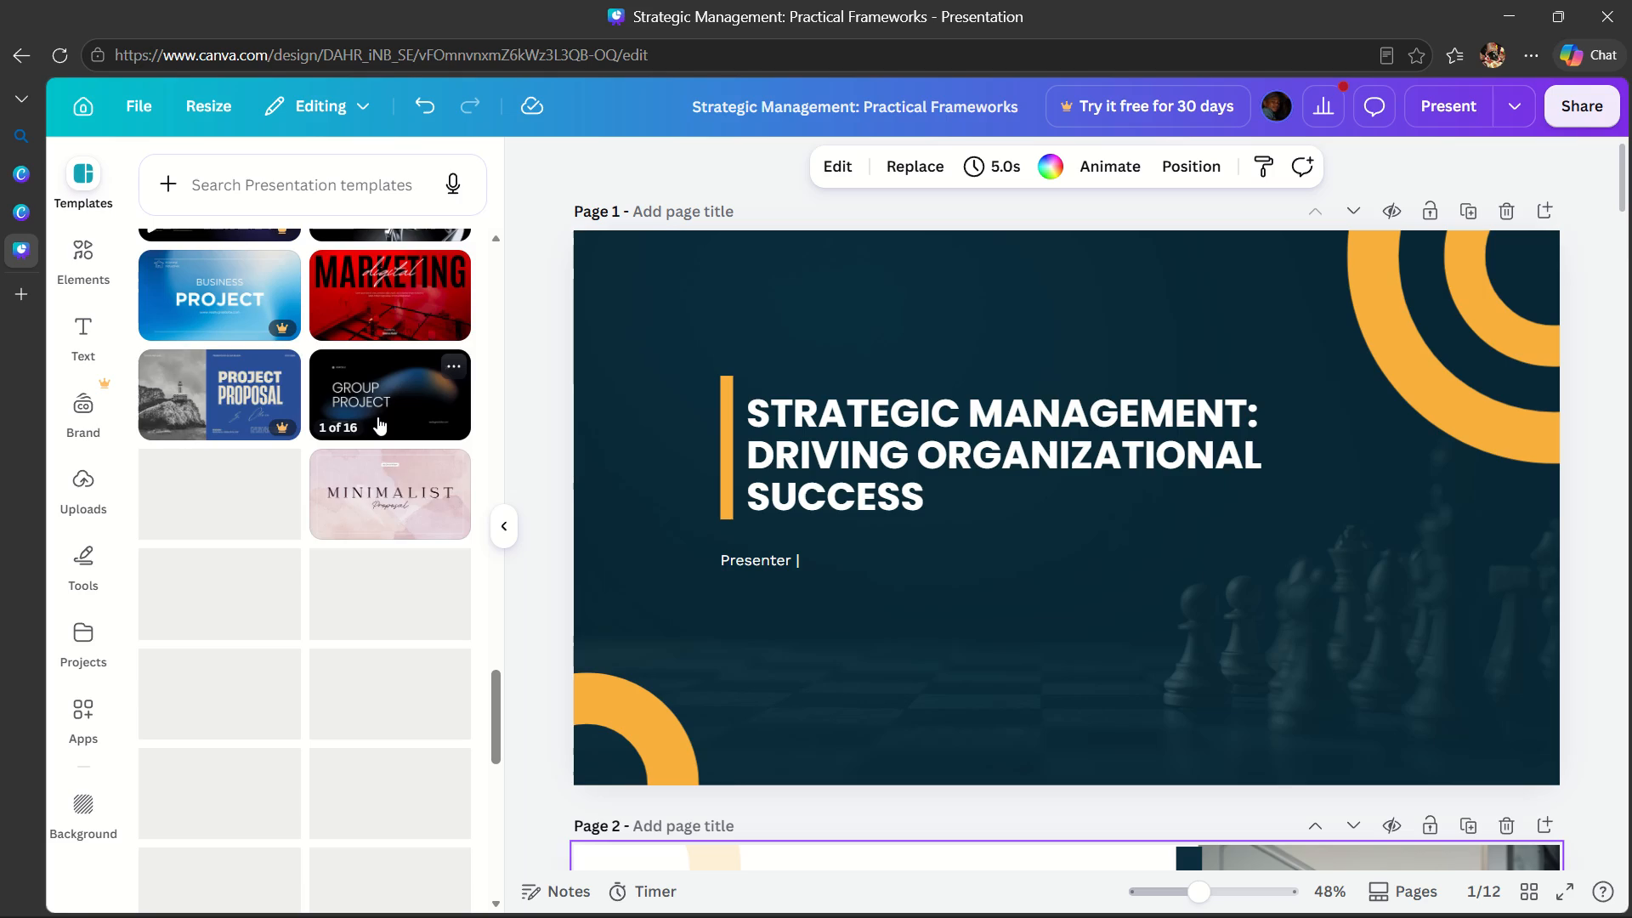
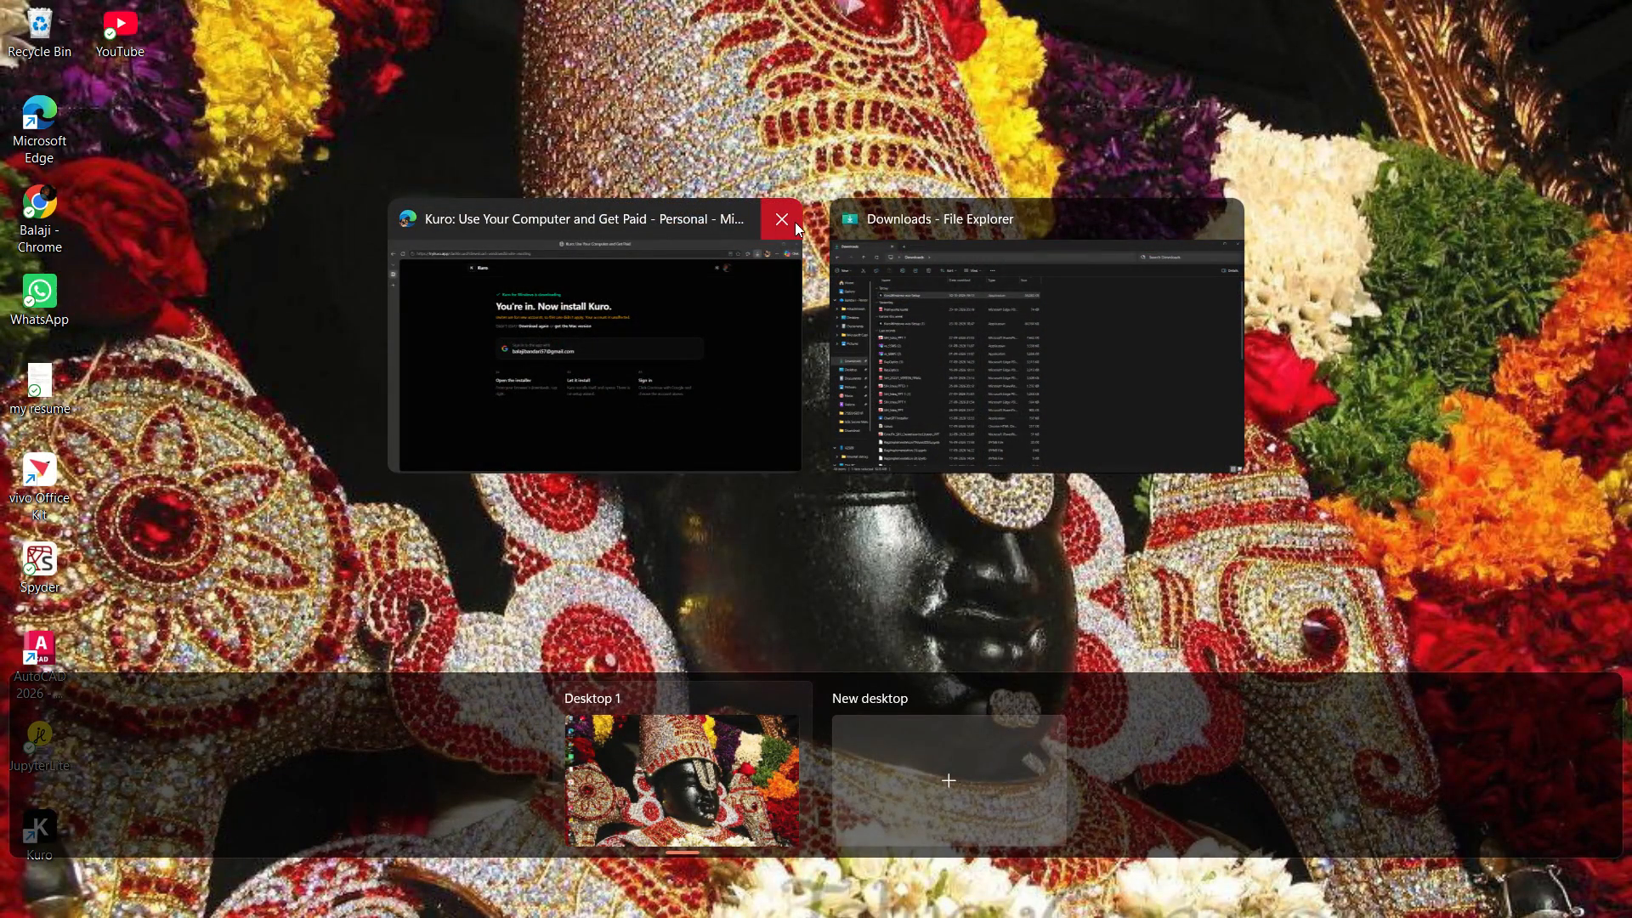
Close the Microsoft Edge window with the Kuro page and the Downloads File Explorer window, and return to the desktop.
left_click(795, 222)
left_click(1027, 227)
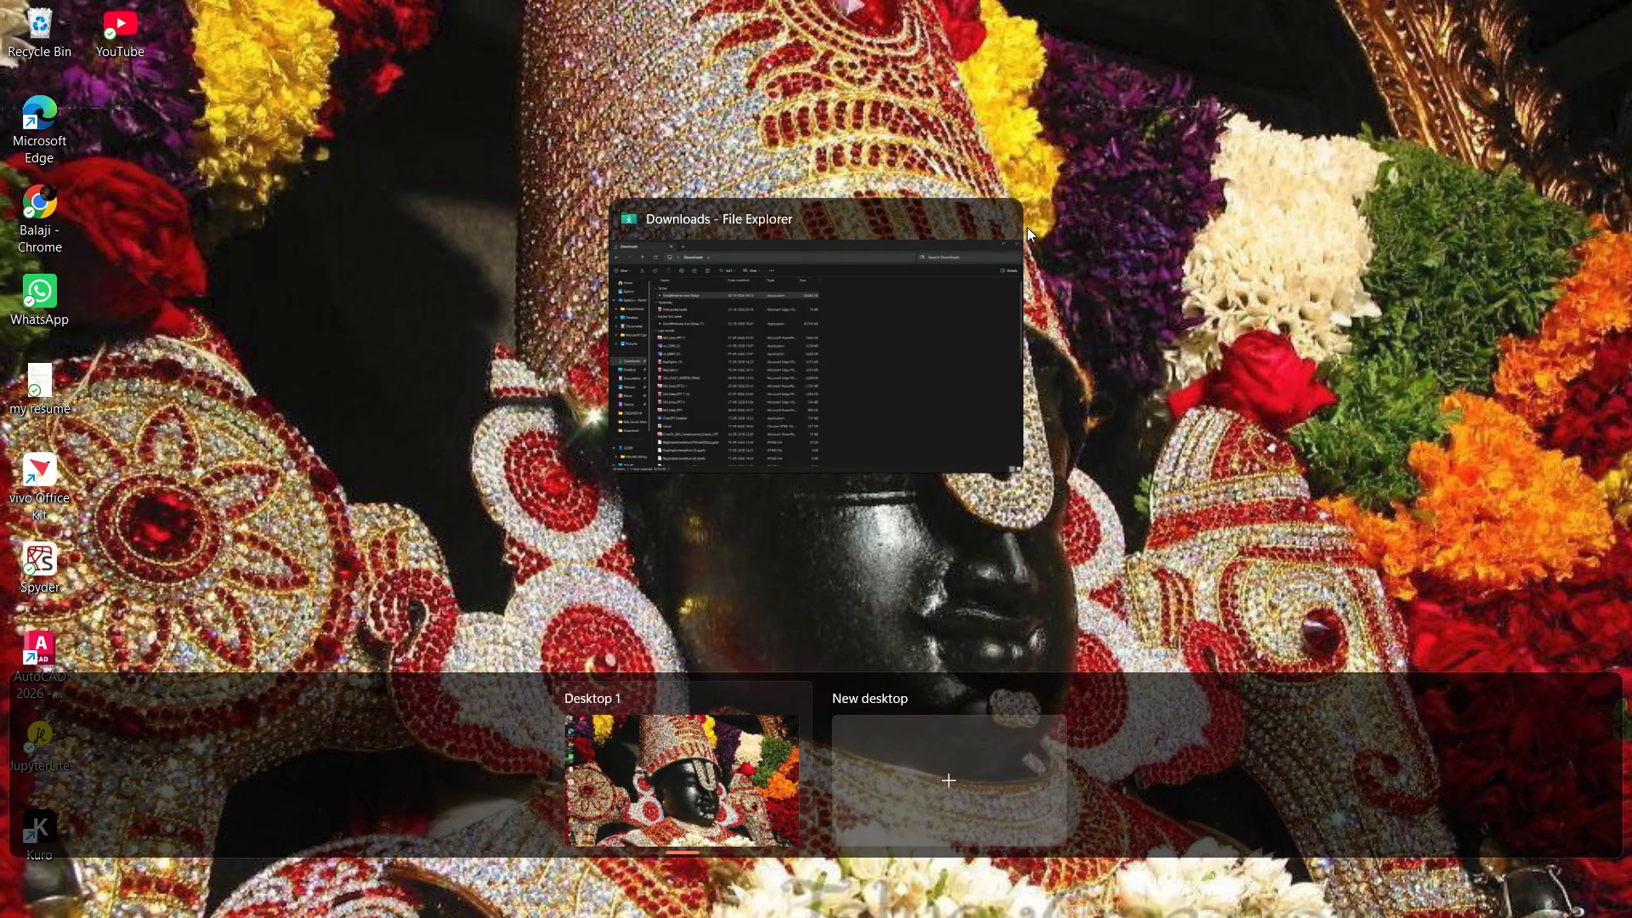
double_click(1000, 210)
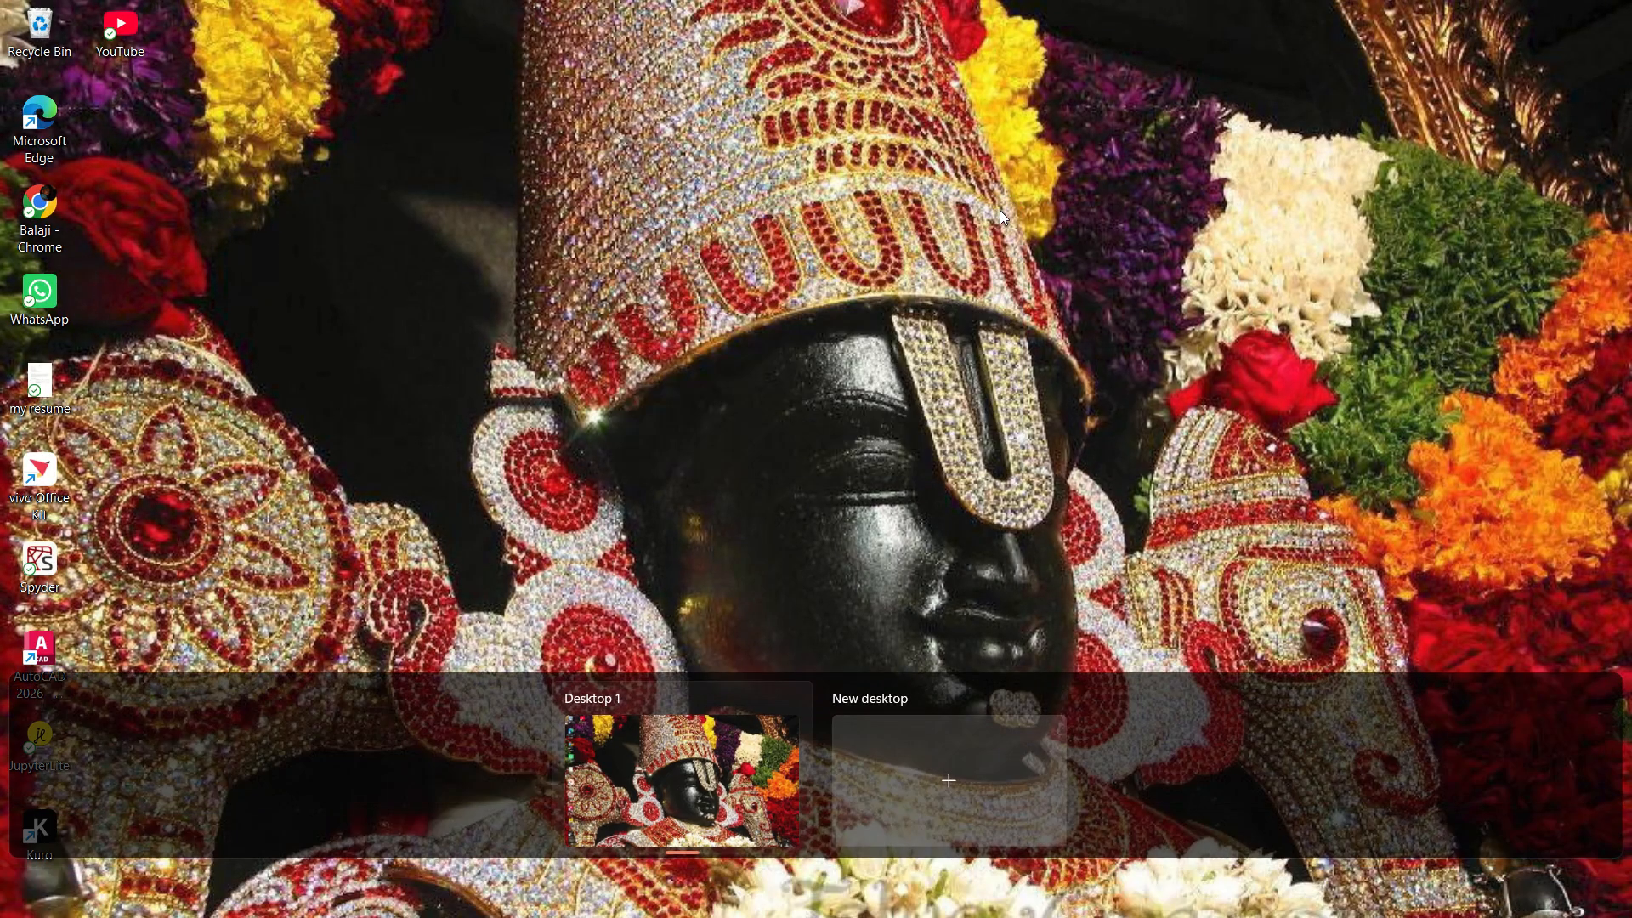
key("alt+F4")
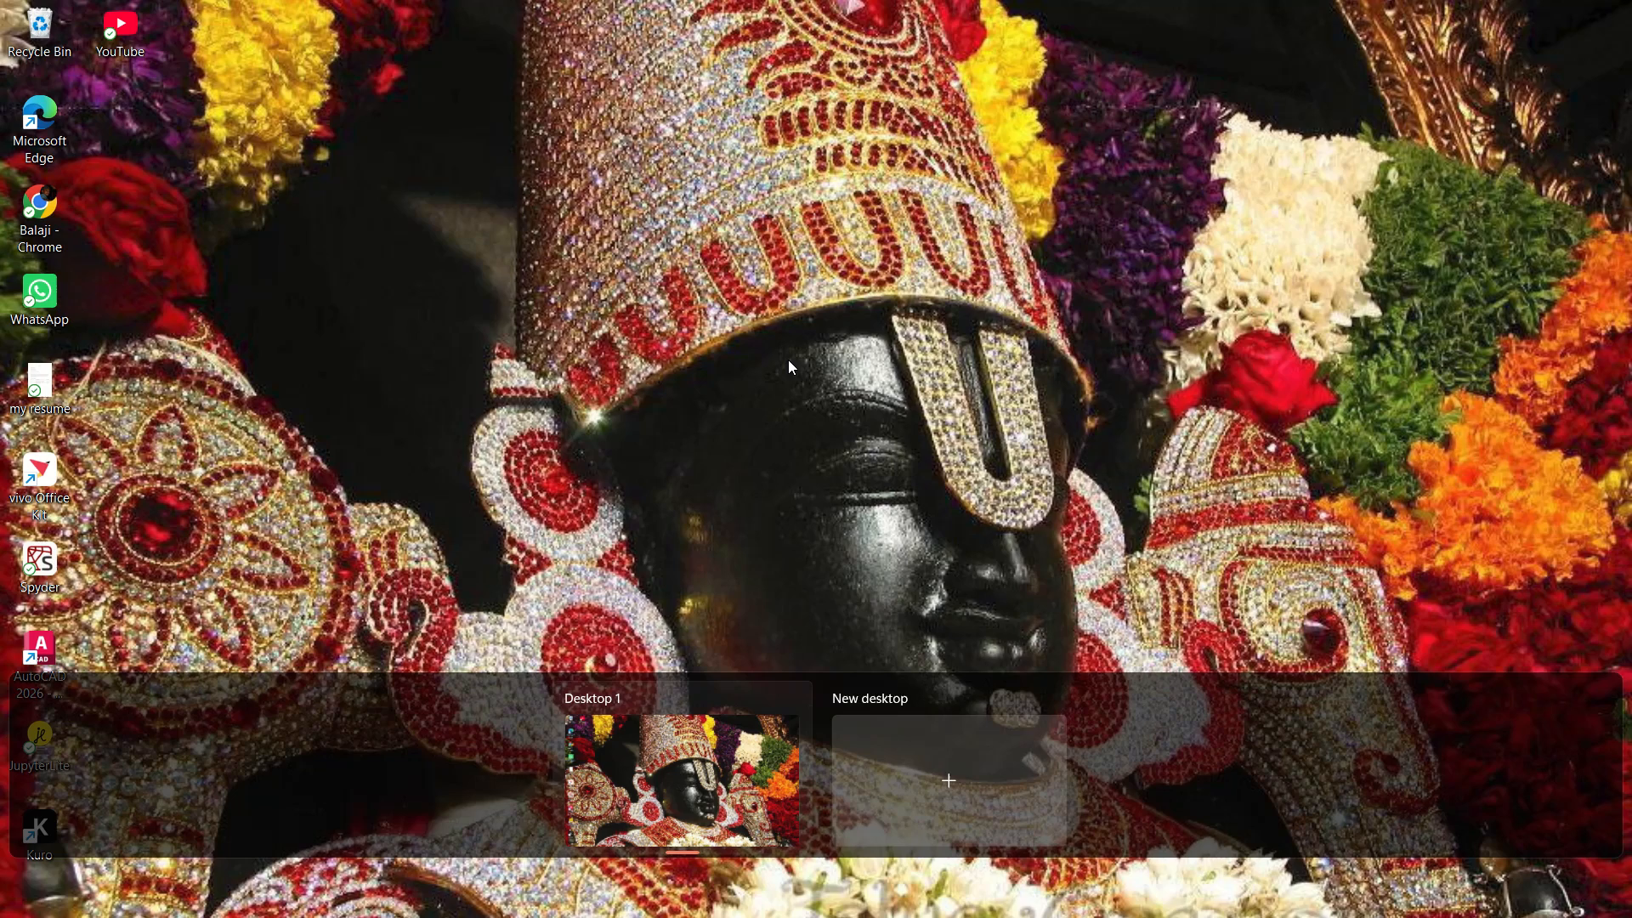
left_click(788, 360)
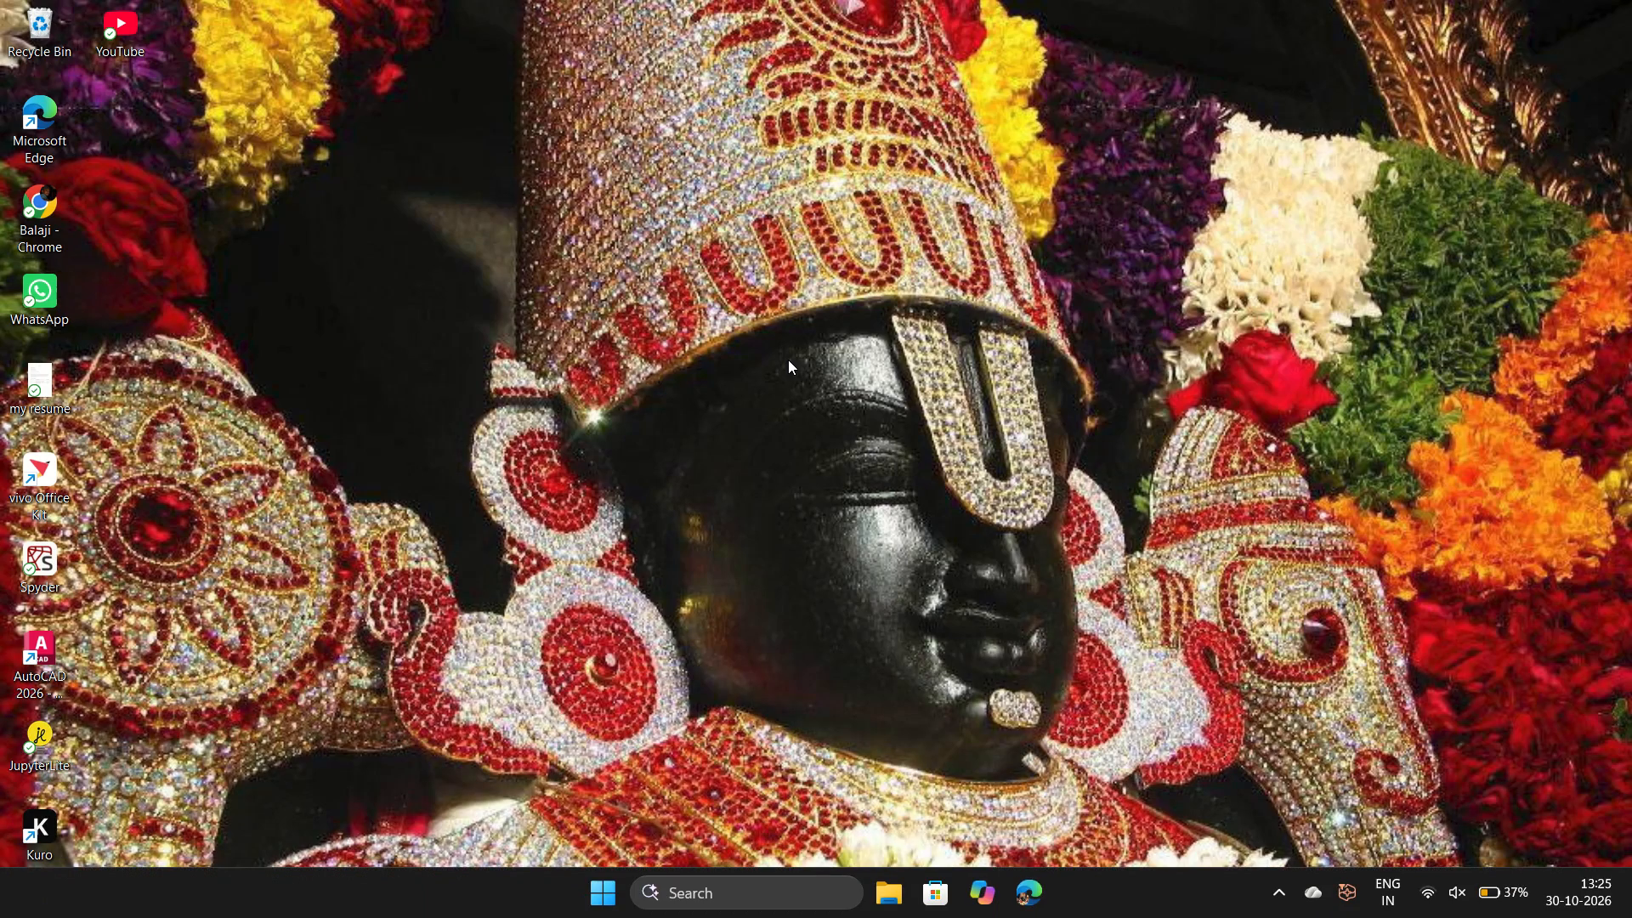
Bring up the Windows shutdown options and choose Sleep.
key("alt+F4")
key("Up")
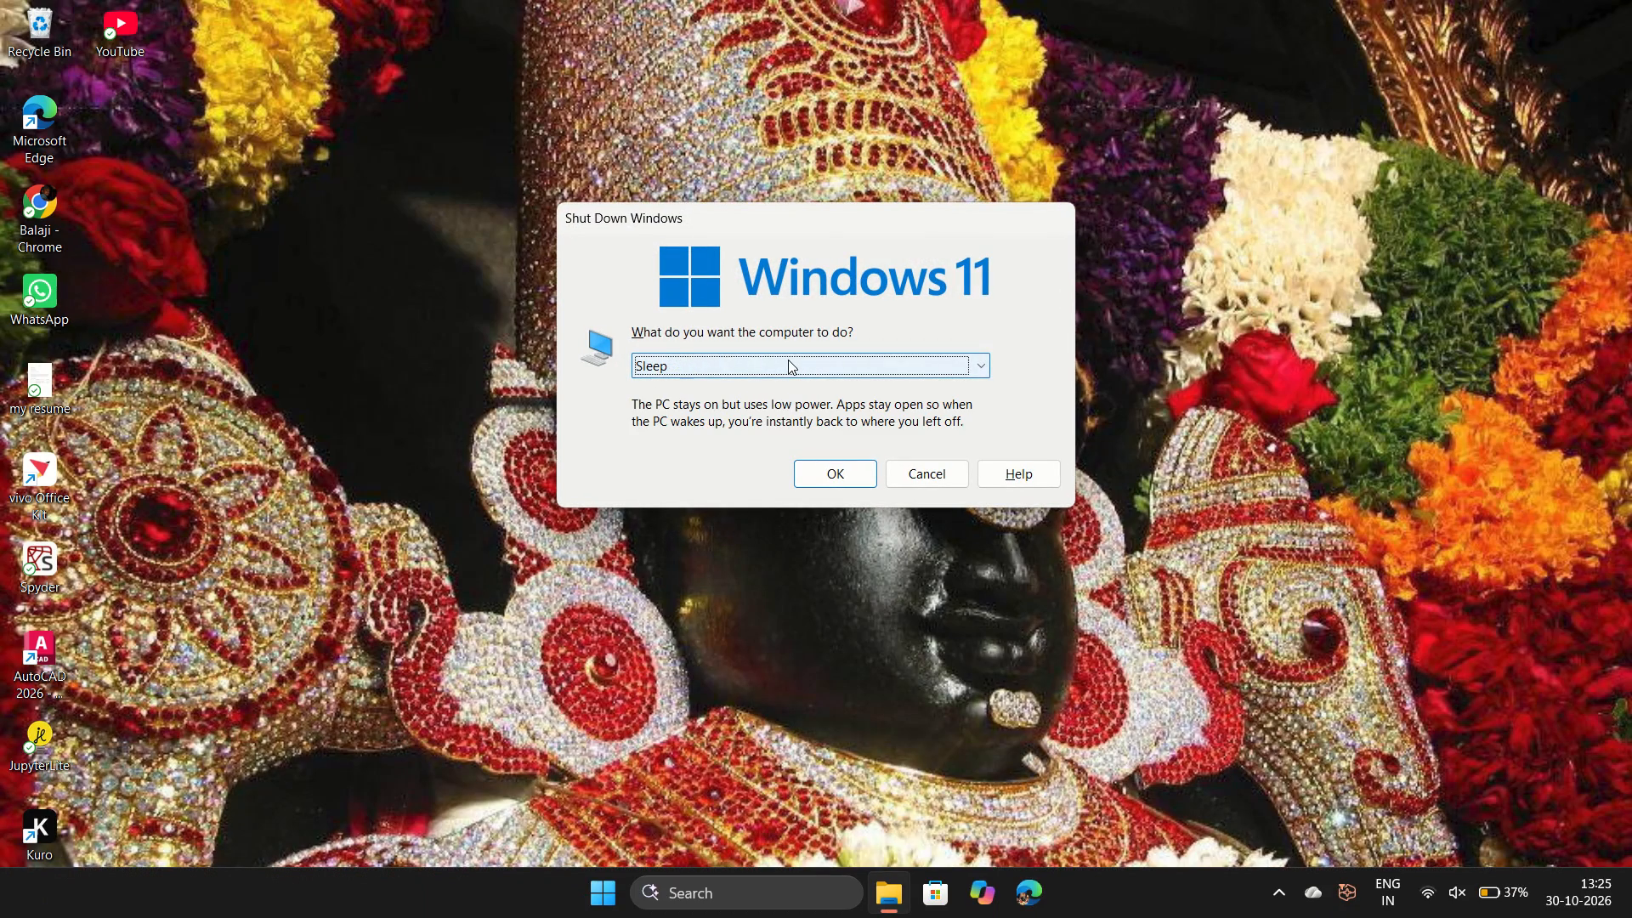